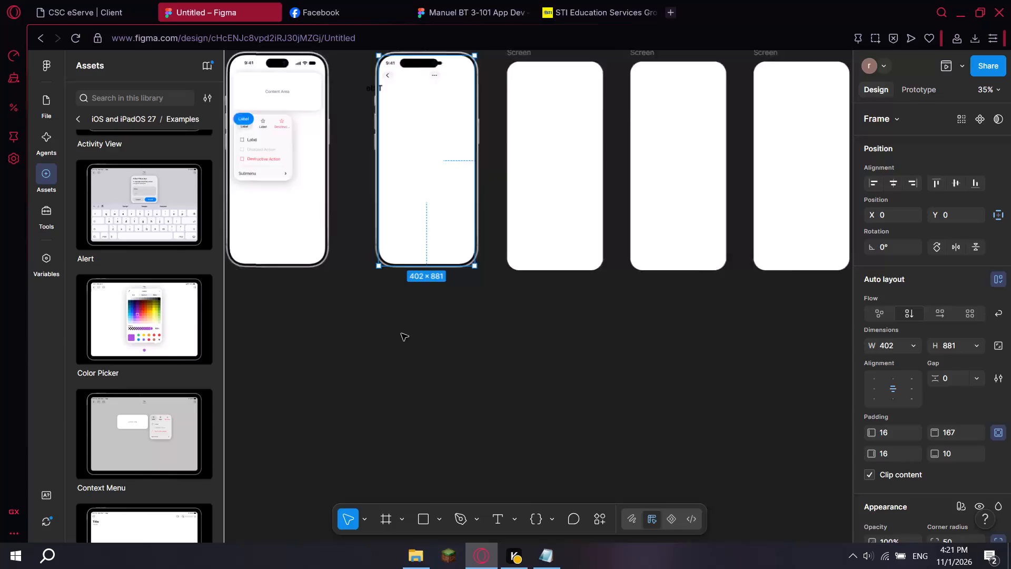
Move the white 402 × 881 frame out of the Examples/Empty States mockup onto the canvas beside Context Menu, about X -1202, Y -69.
middle_drag(397, 326, 529, 401)
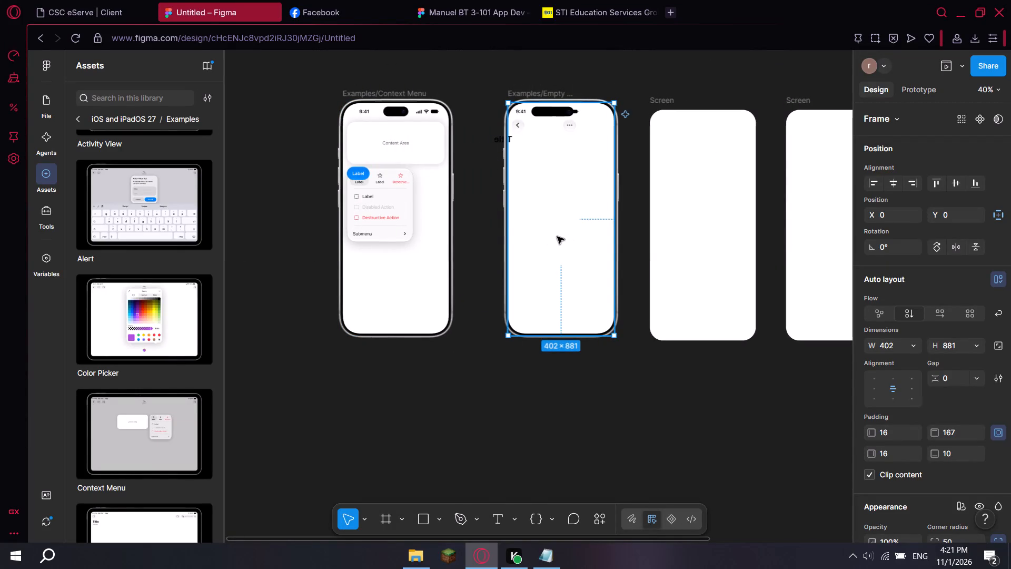
click(522, 140)
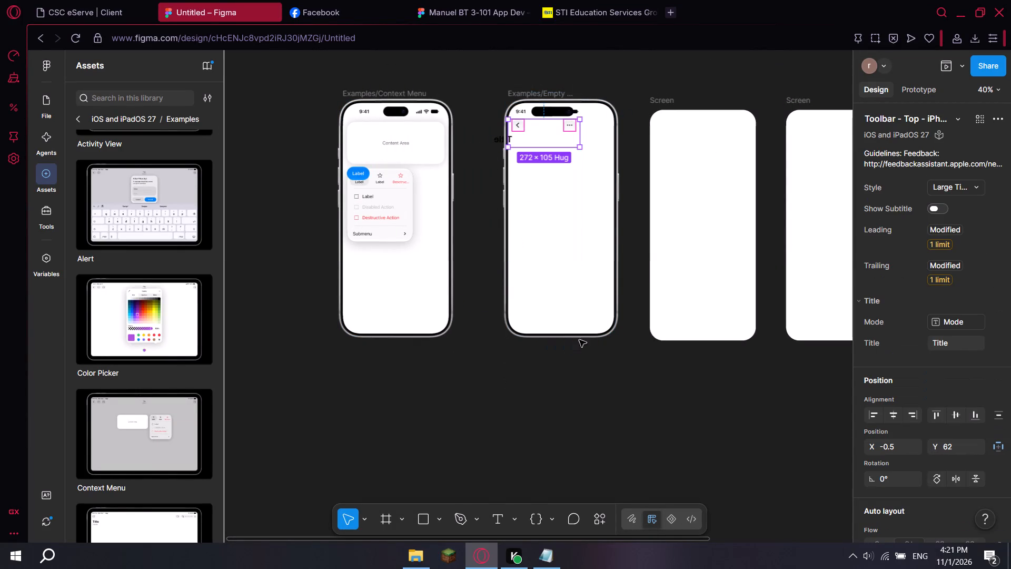
click(609, 332)
click(593, 170)
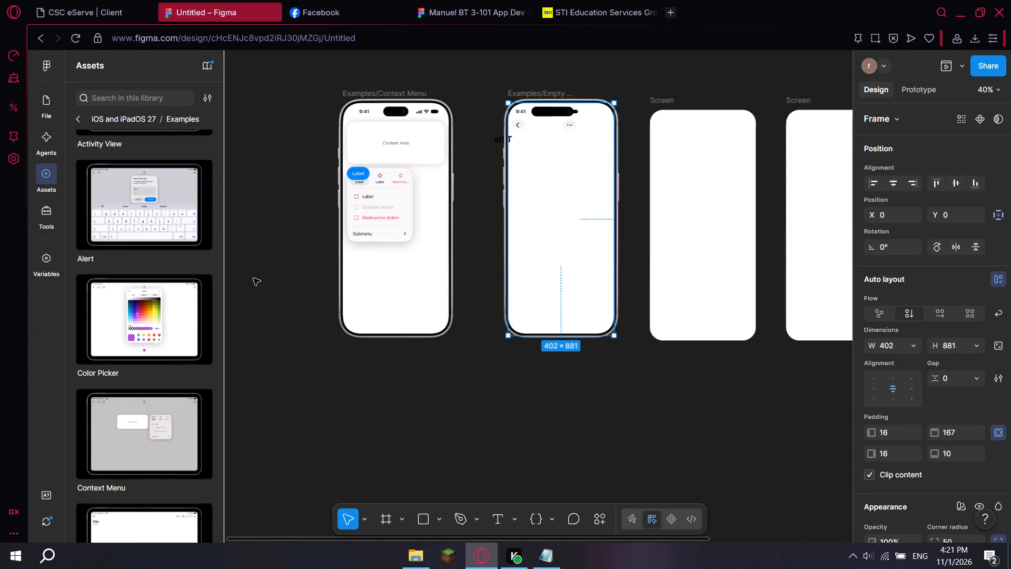
drag(556, 231, 575, 256)
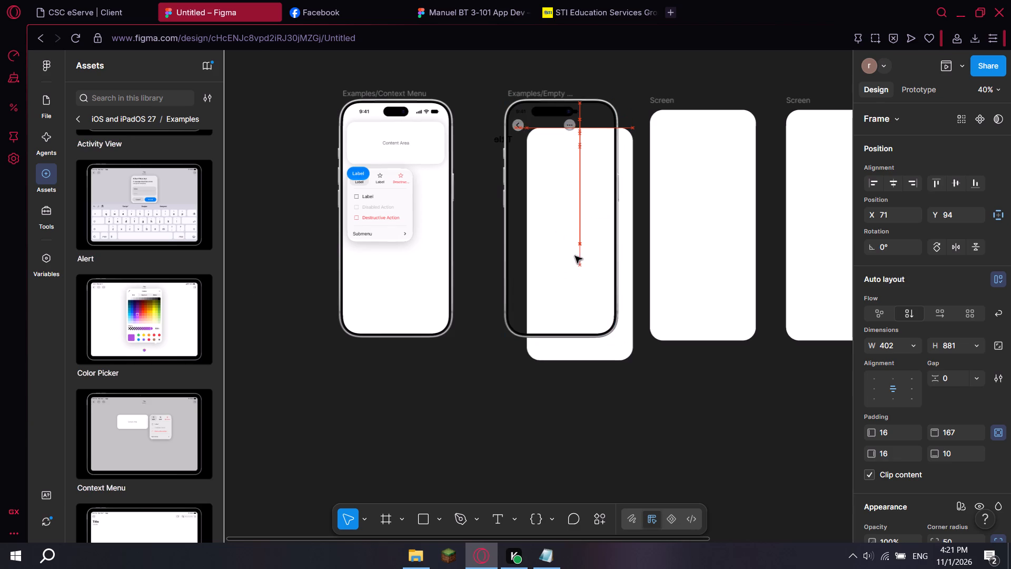
drag(575, 256, 282, 411)
middle_drag(502, 342, 564, 263)
drag(363, 295, 325, 253)
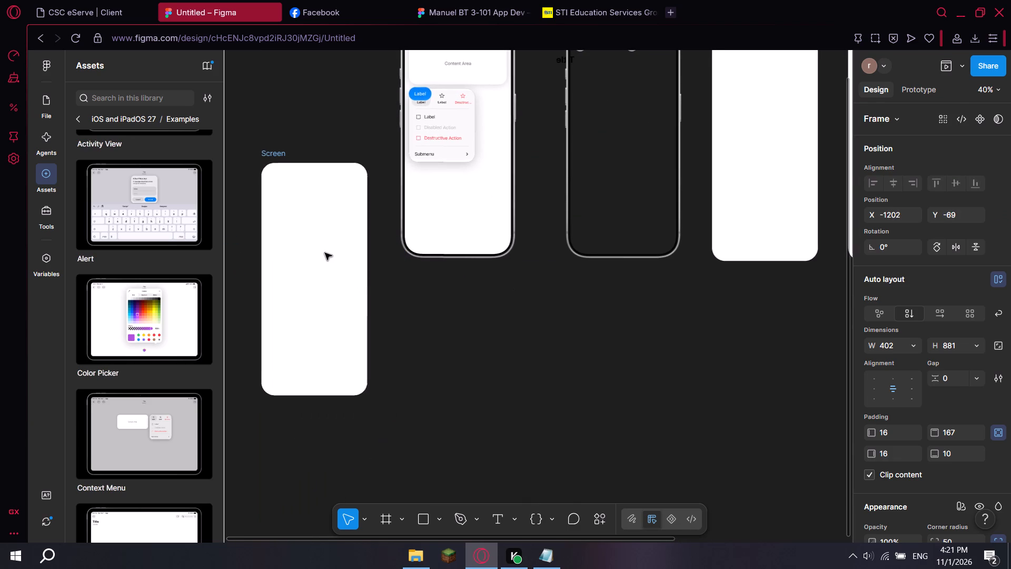
Resize the Examples/Empty States frame to 402 × 874 so it fills the phone outline.
middle_drag(585, 256, 560, 299)
click(554, 296)
double_click(554, 296)
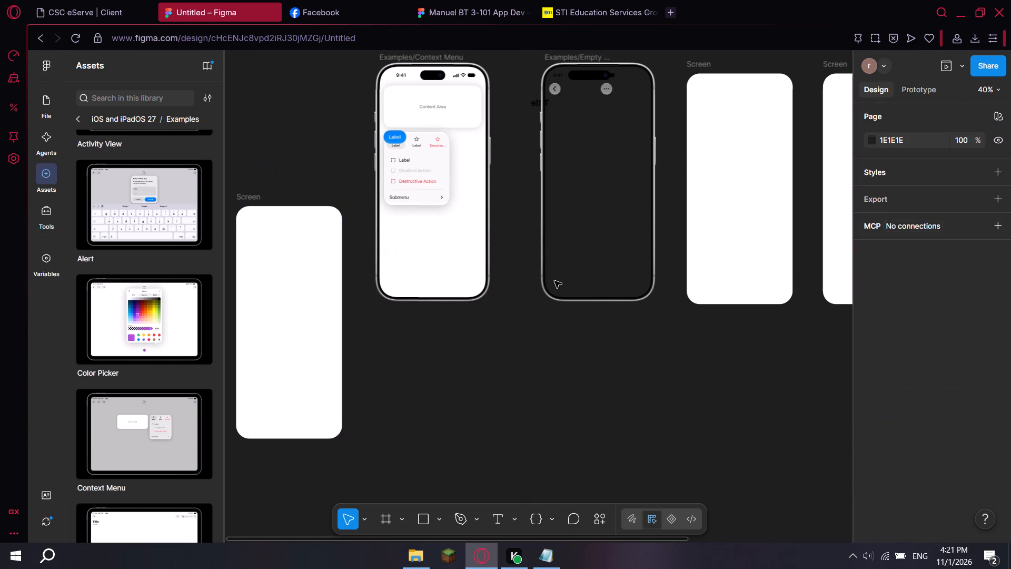
middle_click(579, 185)
triple_click(579, 185)
middle_drag(581, 173, 527, 297)
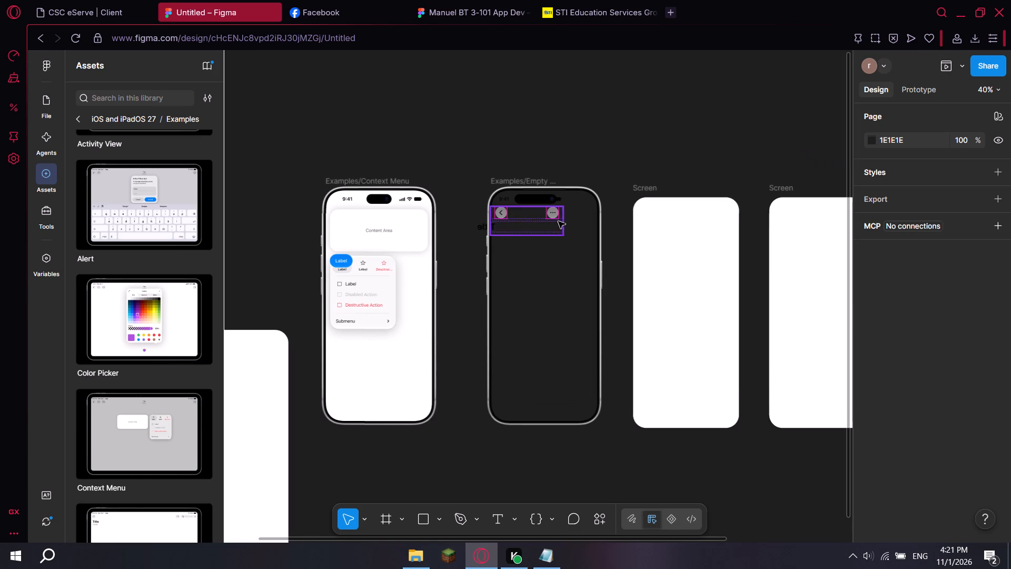
click(593, 191)
click(537, 191)
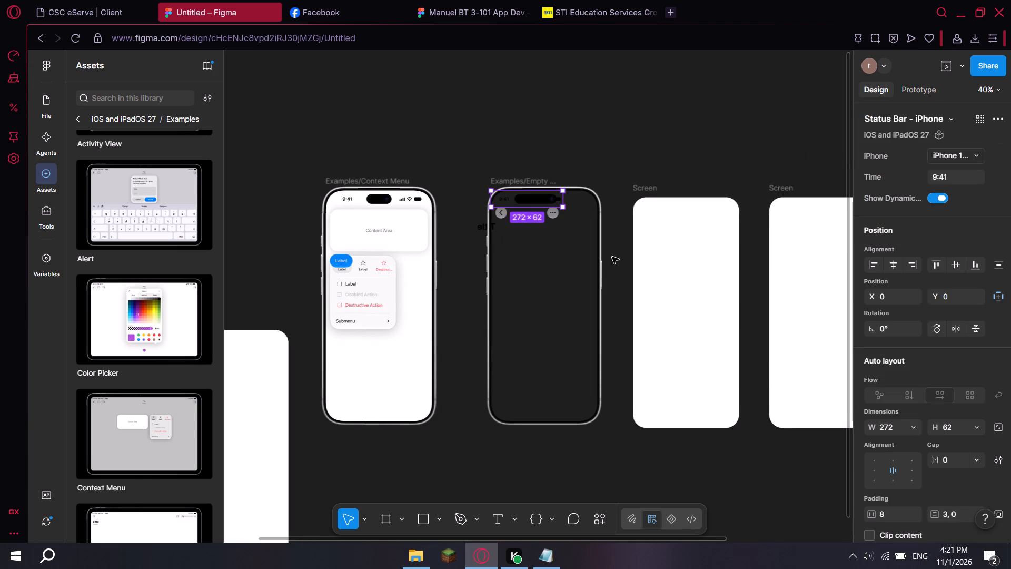
double_click(606, 267)
drag(486, 164, 568, 327)
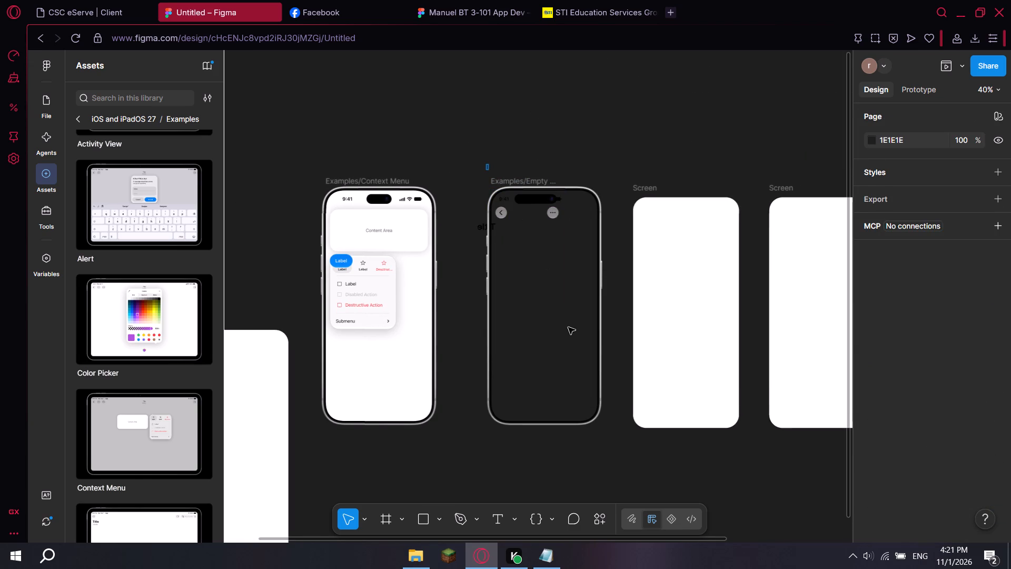
drag(568, 327, 610, 438)
drag(564, 354, 597, 419)
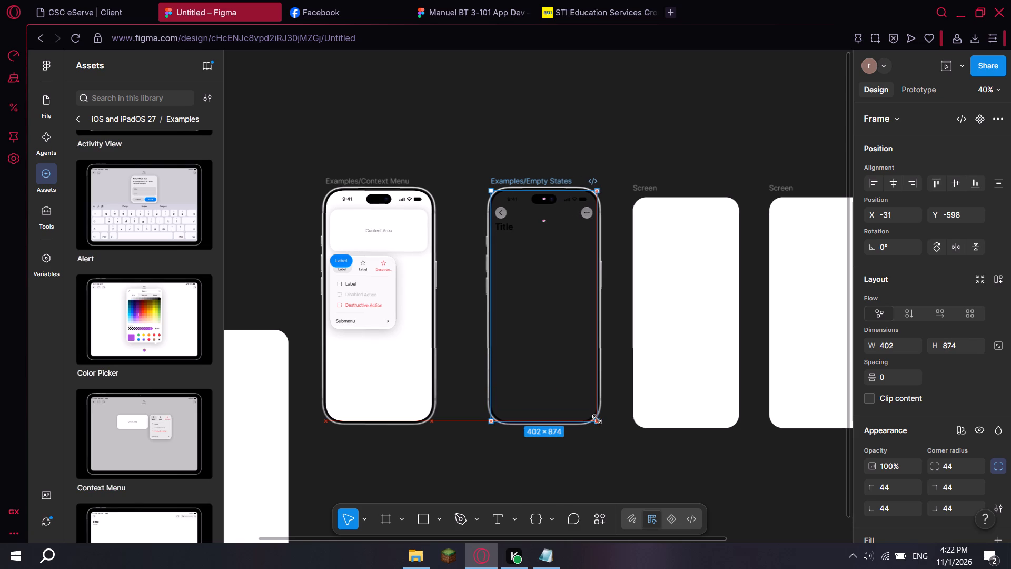
drag(597, 419, 598, 420)
click(589, 444)
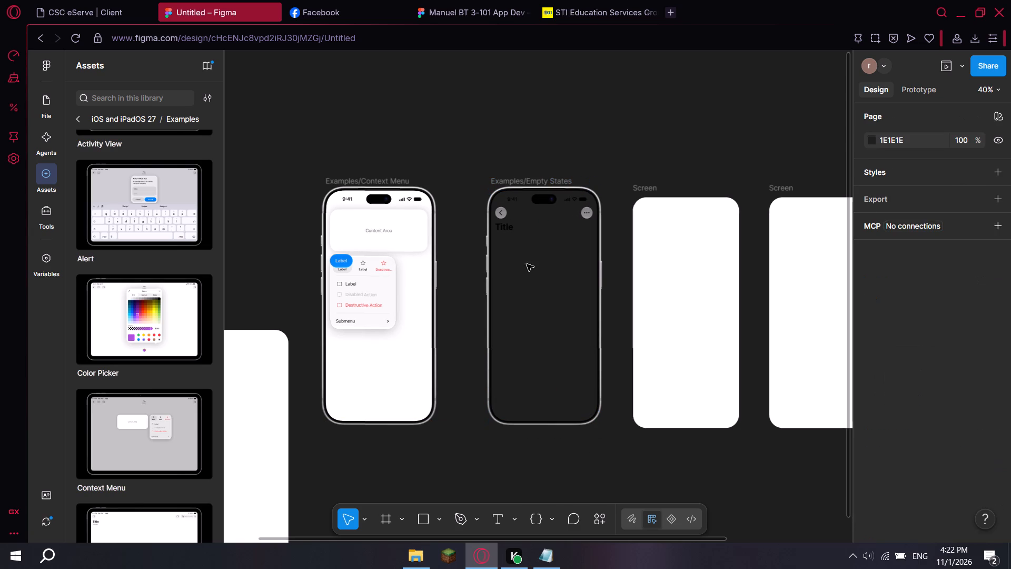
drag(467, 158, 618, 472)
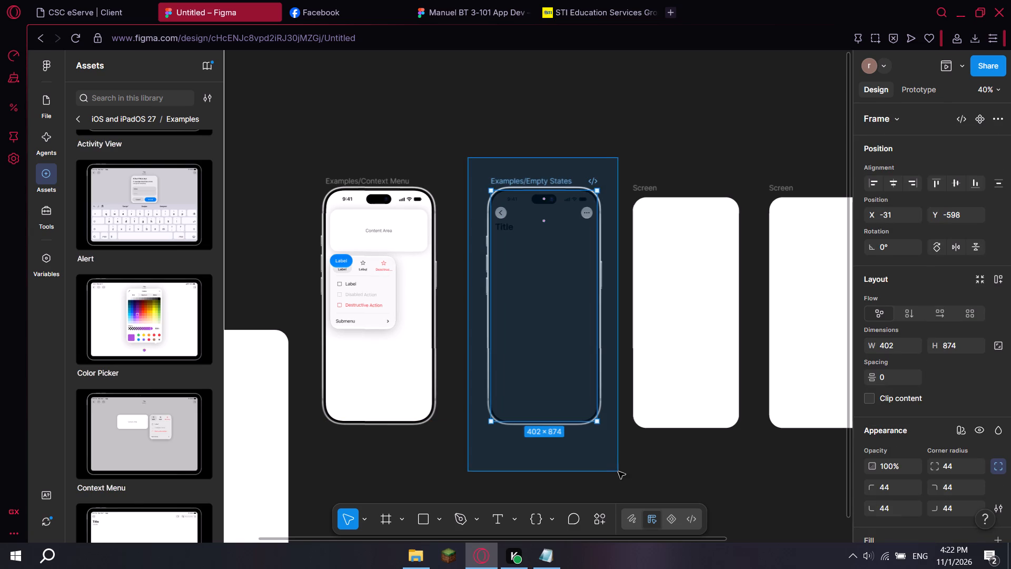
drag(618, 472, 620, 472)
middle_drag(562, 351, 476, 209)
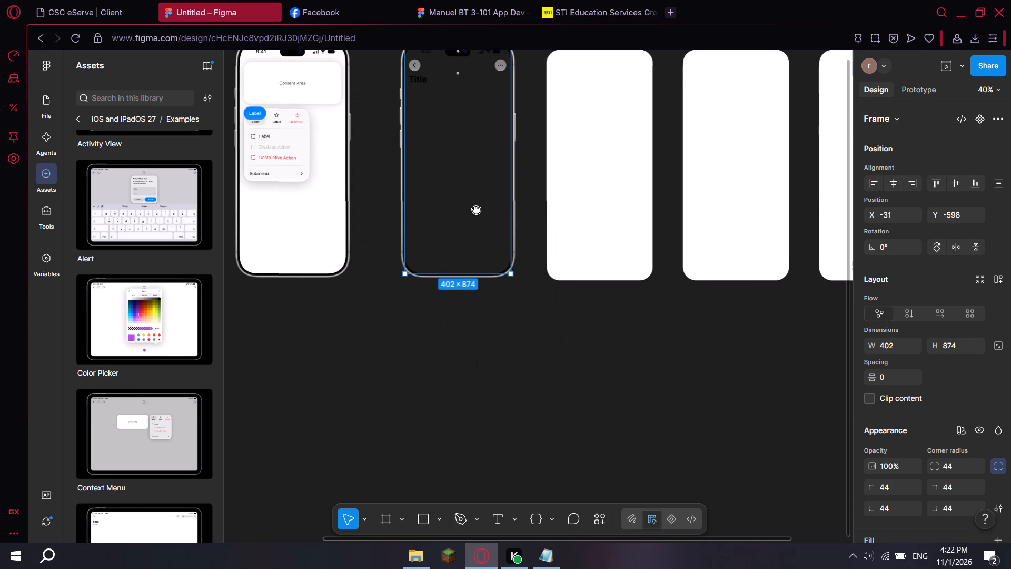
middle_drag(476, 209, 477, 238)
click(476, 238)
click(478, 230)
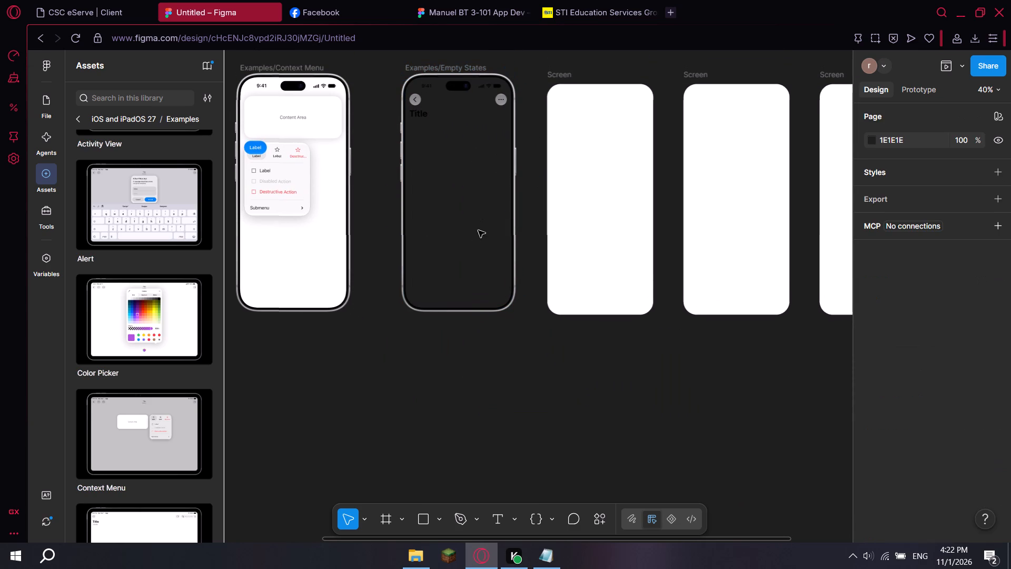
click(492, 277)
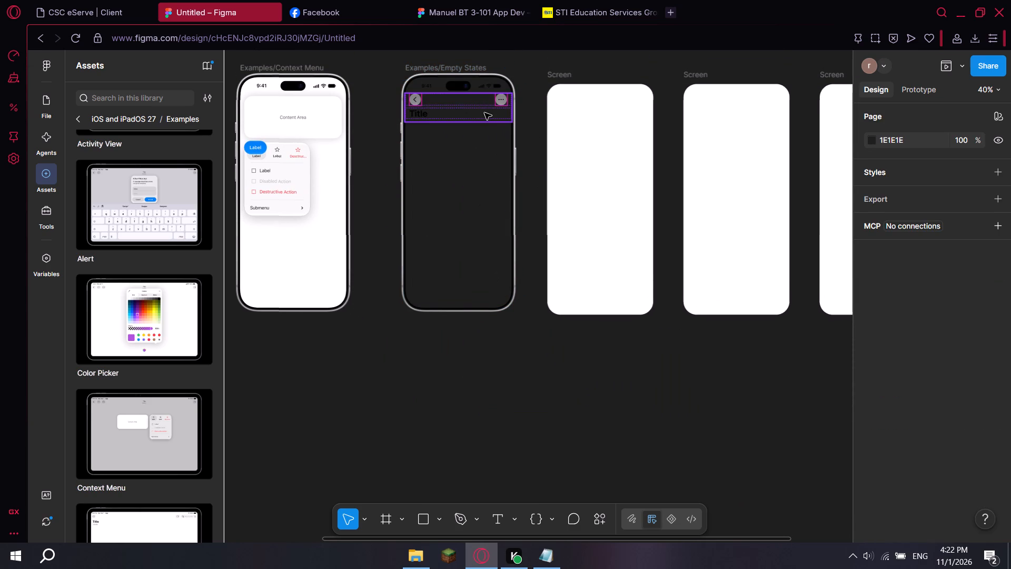
Reposition the iPhone status bar at the top of the Examples/Empty States frame, about X -1, Y 4.
click(489, 96)
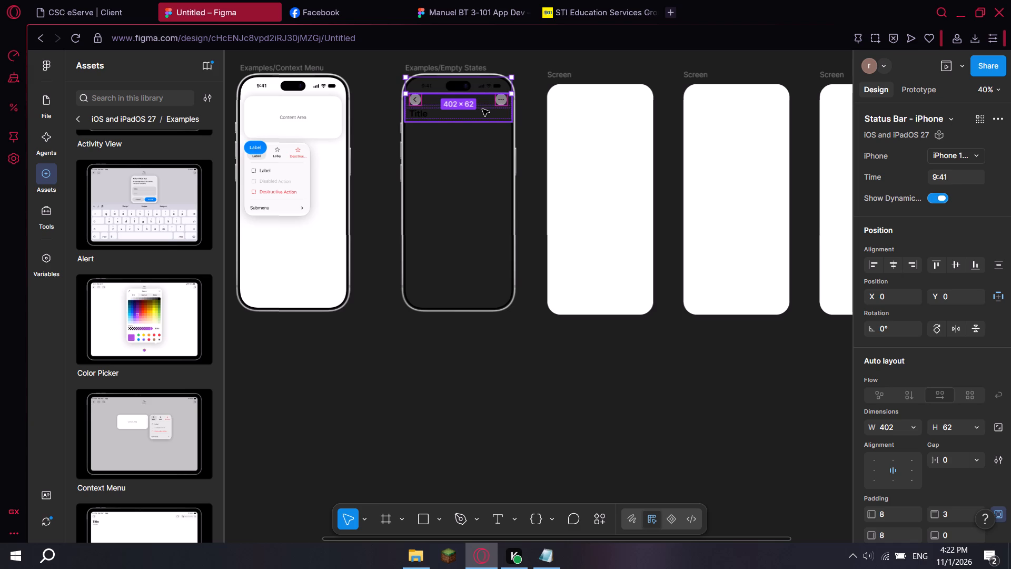
click(482, 109)
click(479, 85)
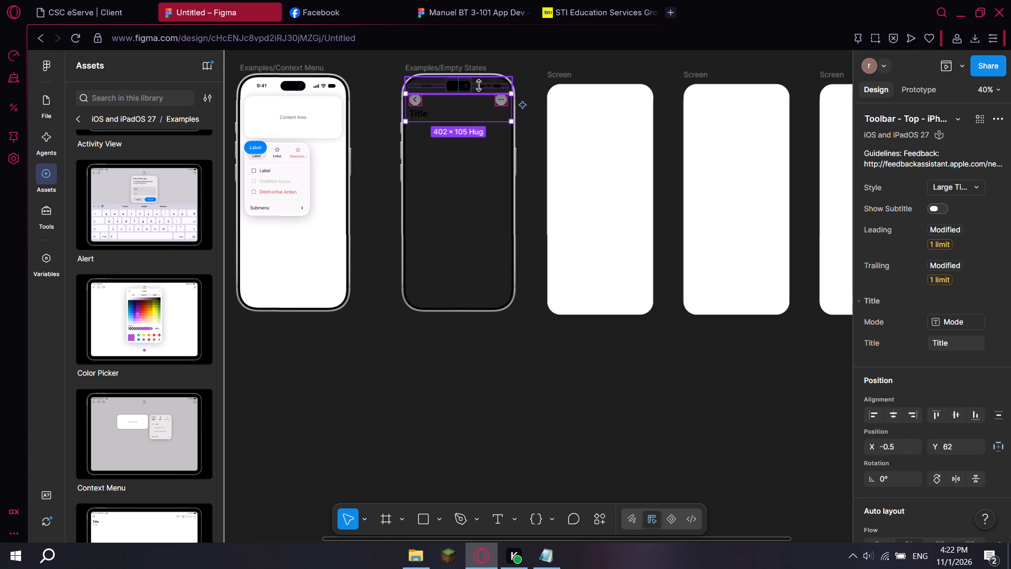
drag(481, 87, 472, 142)
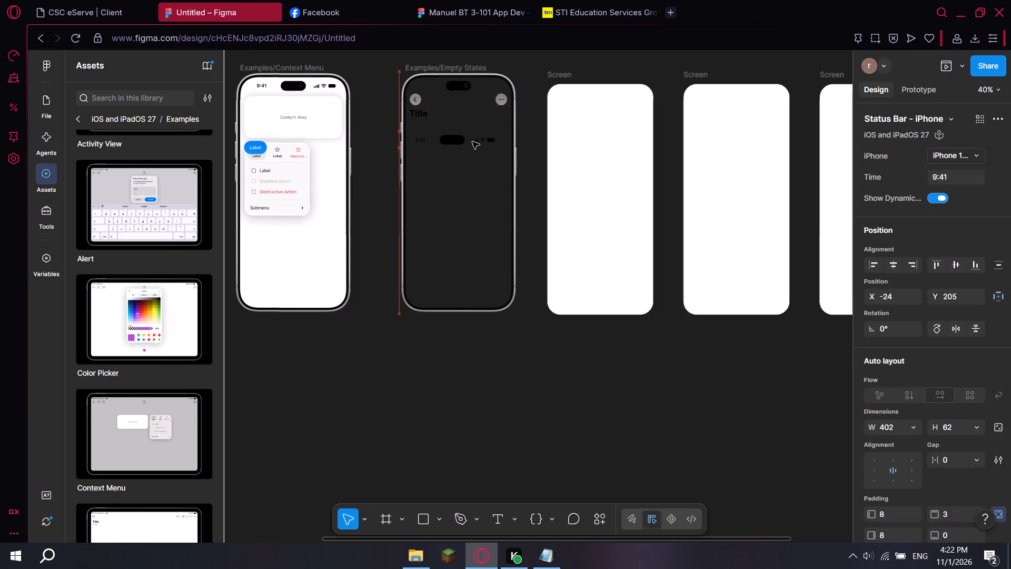
drag(472, 142, 479, 221)
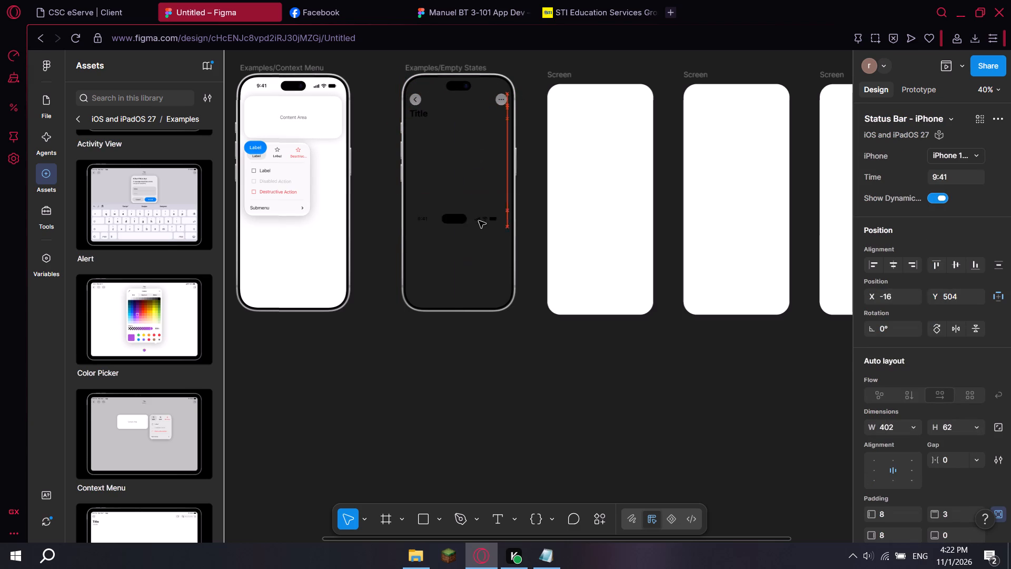
drag(479, 221, 479, 223)
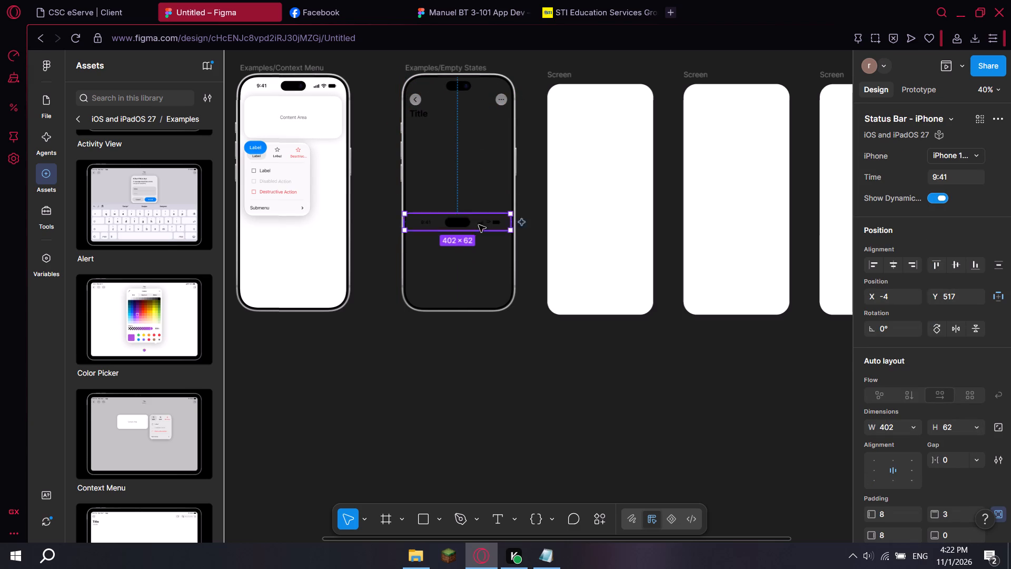
drag(479, 225, 473, 87)
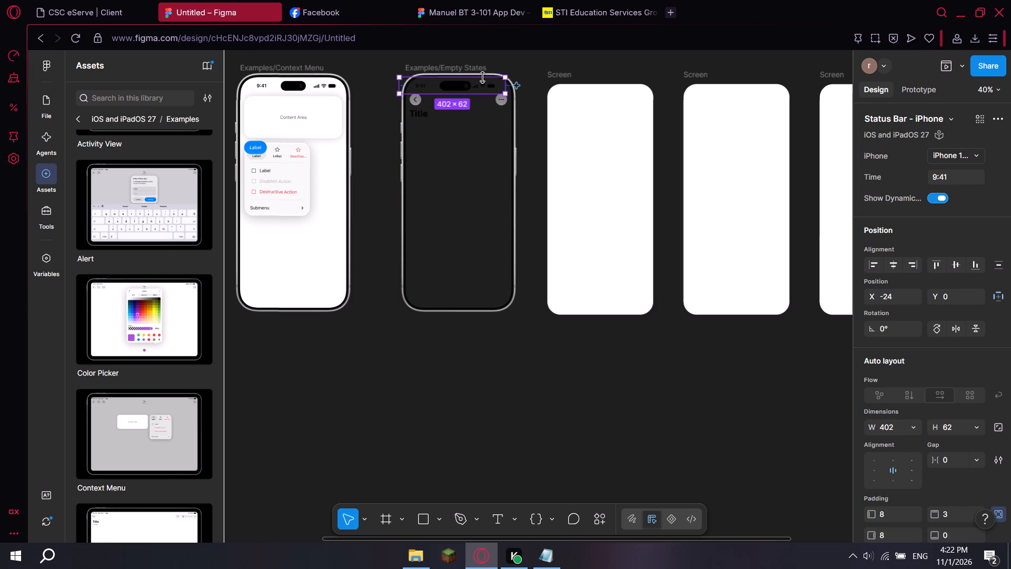
drag(483, 85, 489, 85)
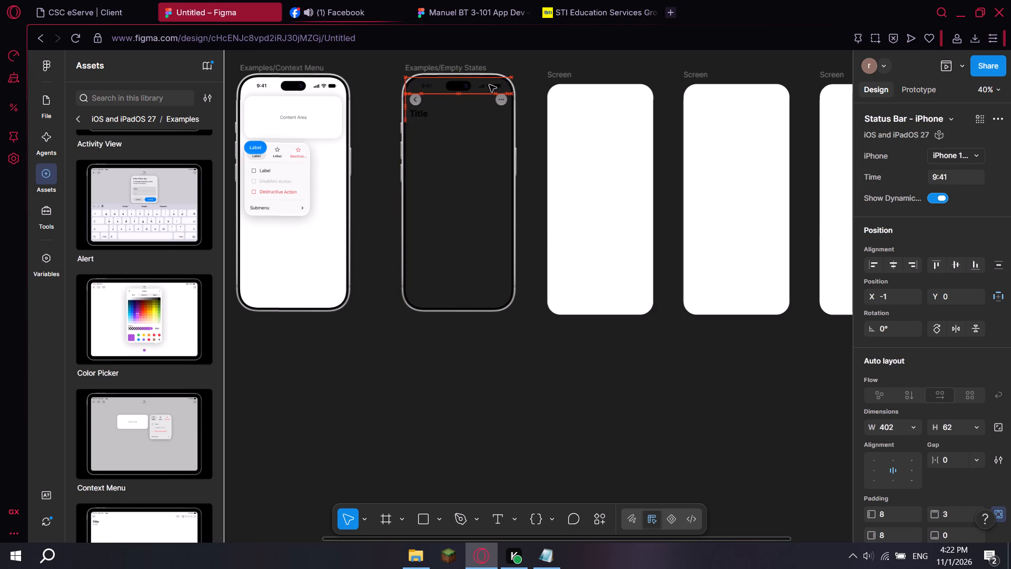
drag(489, 85, 488, 92)
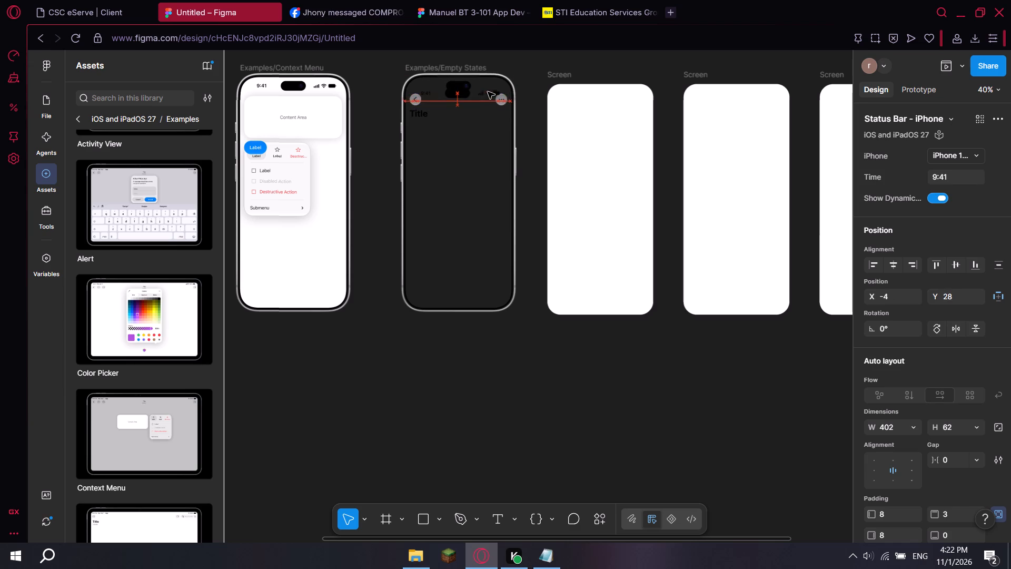
drag(488, 92, 611, 114)
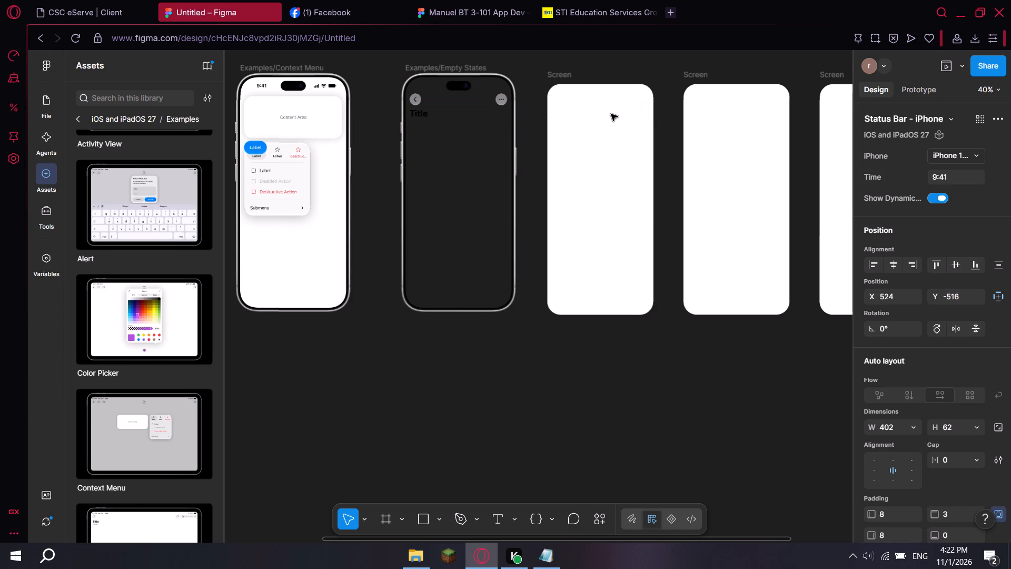
drag(611, 114, 484, 247)
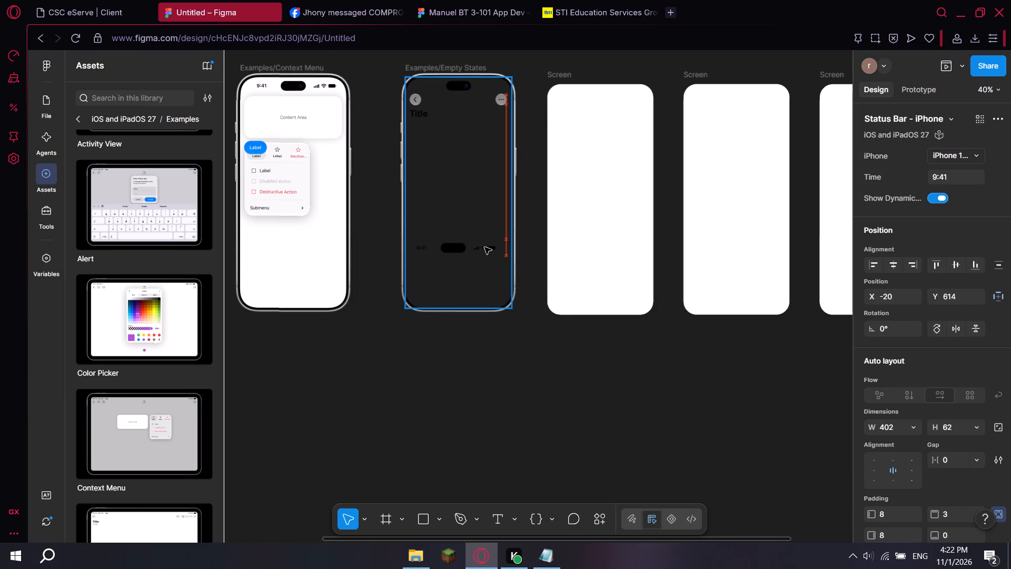
drag(484, 247, 490, 91)
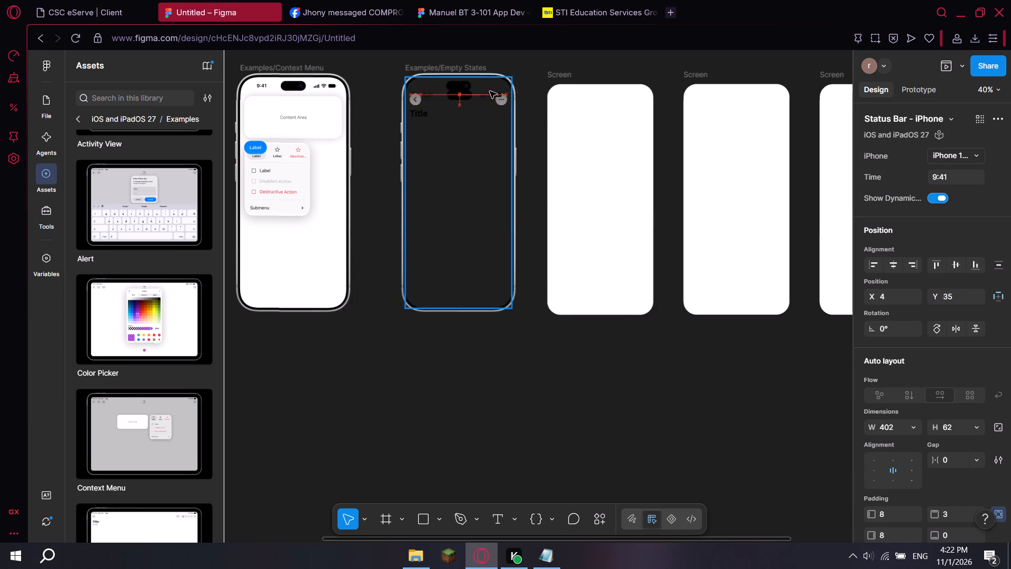
drag(490, 91, 489, 87)
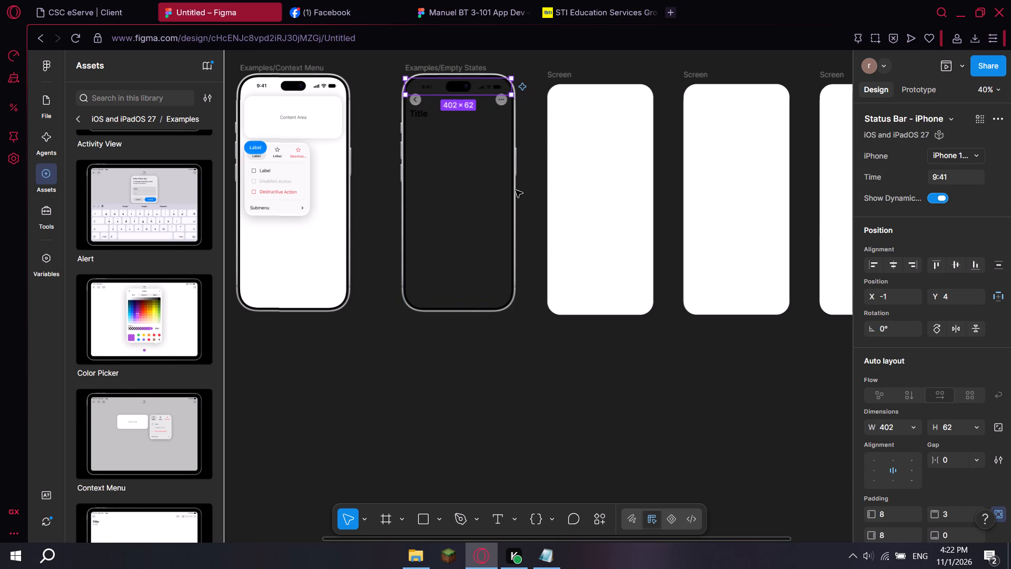
click(543, 211)
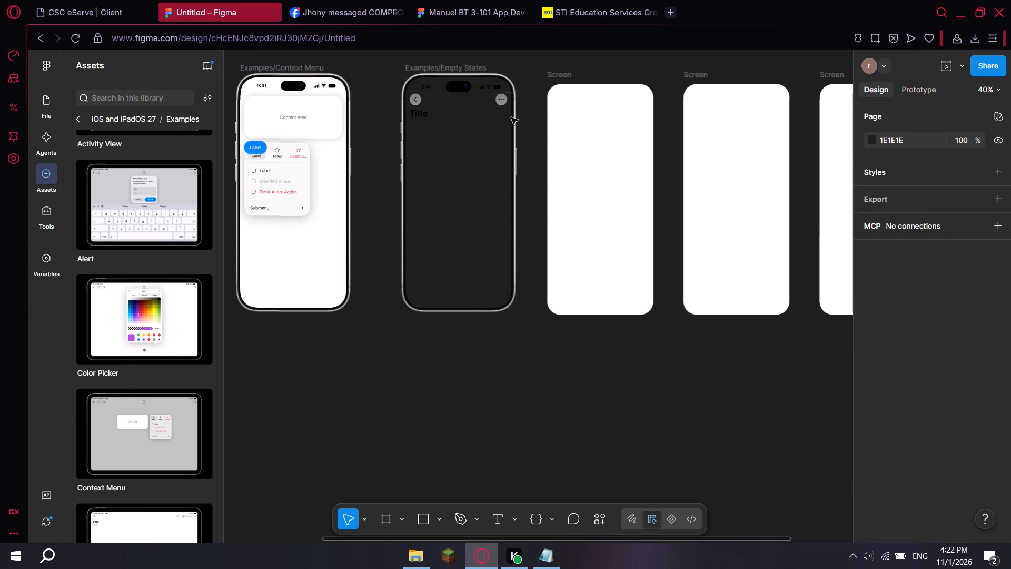
Examine the Examples/Empty States mockup's frame and its top toolbar.
click(497, 111)
click(517, 166)
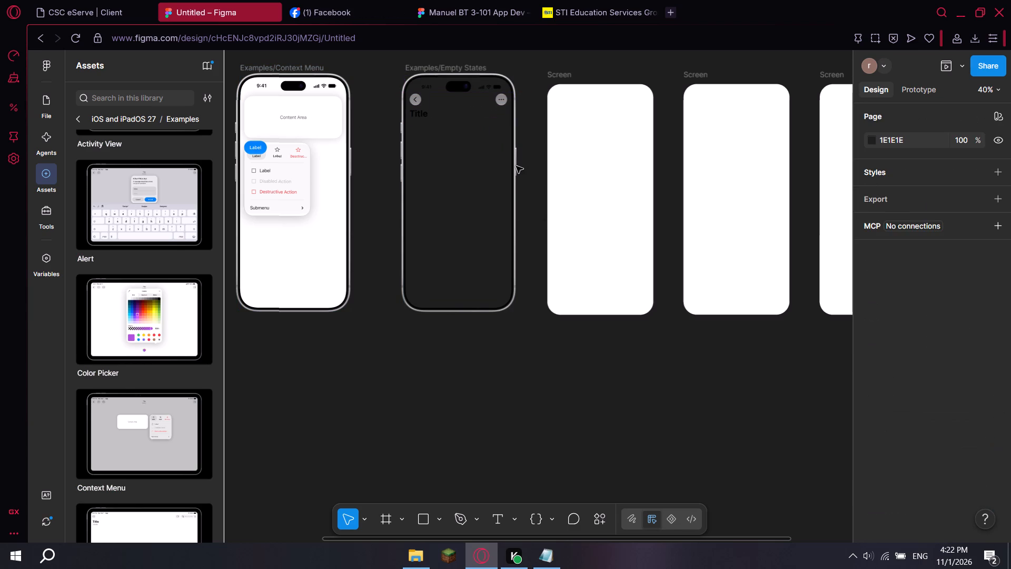
triple_click(516, 166)
click(516, 166)
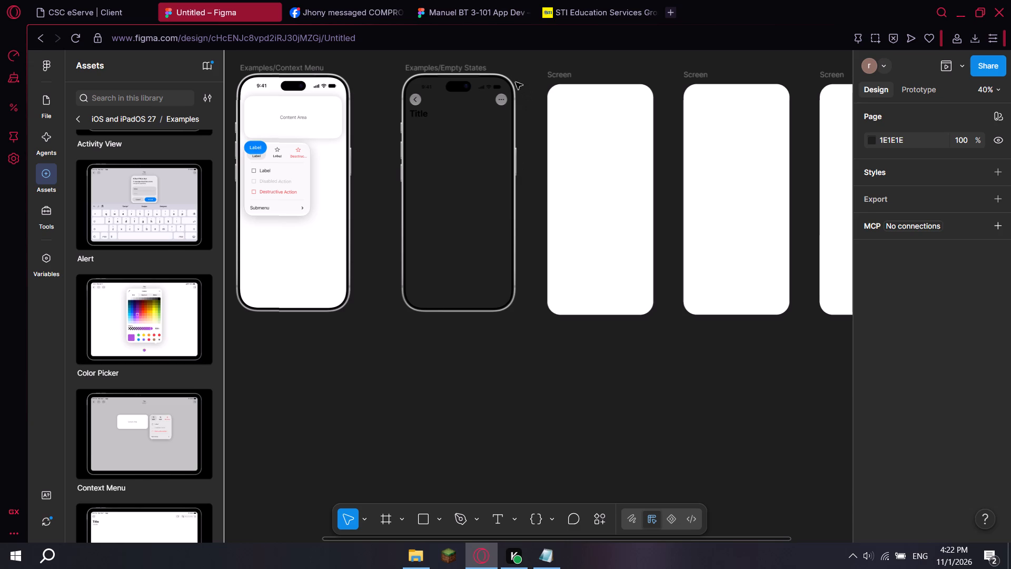
click(503, 82)
click(522, 132)
drag(391, 55, 447, 188)
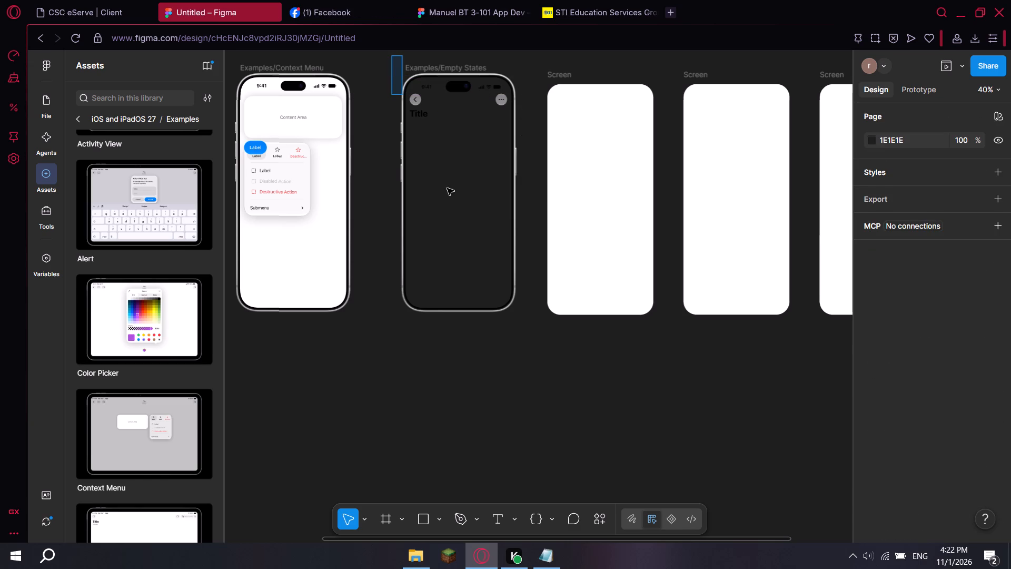
drag(447, 188, 536, 339)
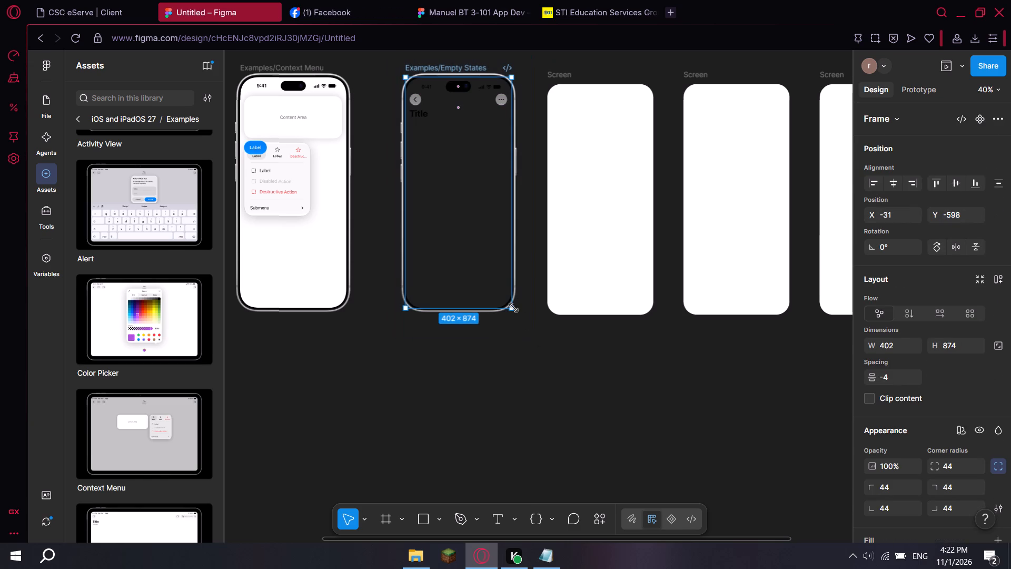
click(513, 310)
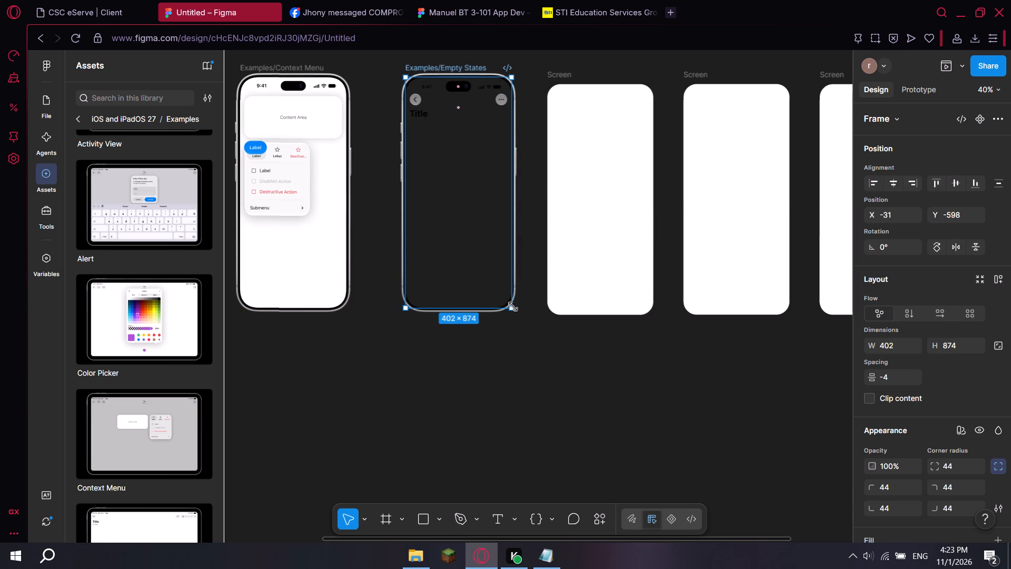
click(520, 333)
click(490, 270)
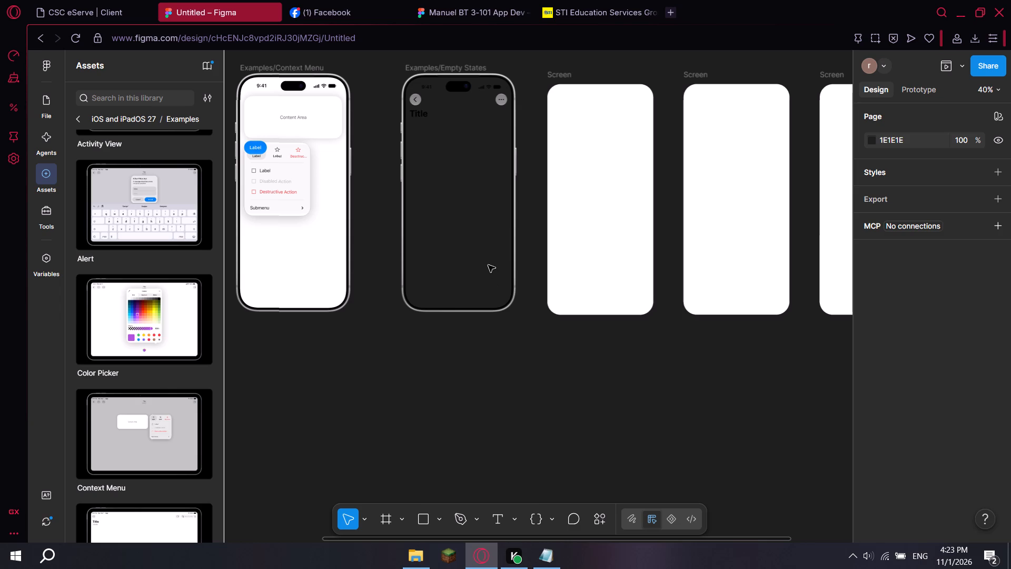
double_click(473, 233)
click(496, 109)
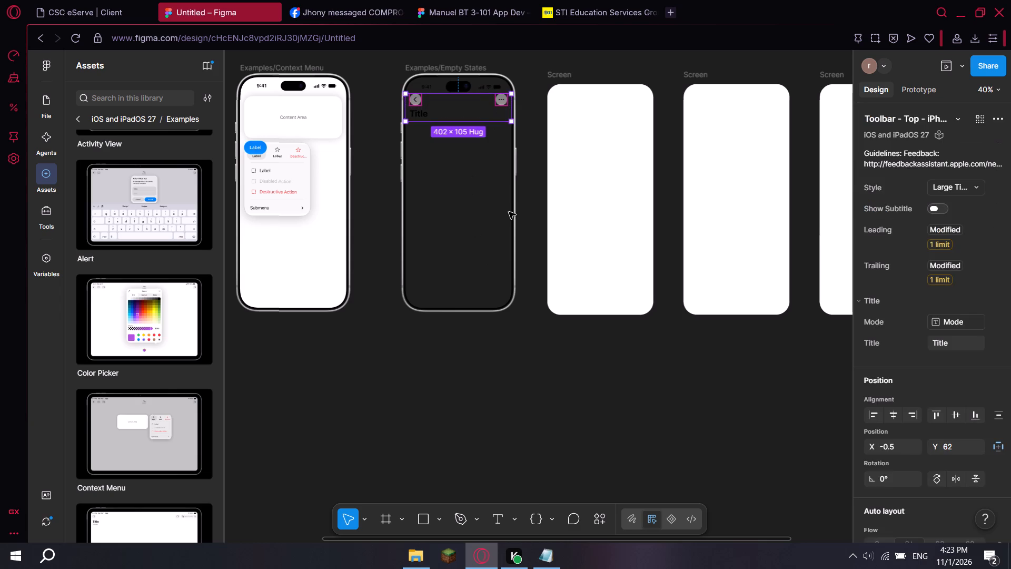
Duplicate the dark Examples/Empty States mockup beside the last white Screen frame, at X 1983, Y -572.
click(509, 212)
double_click(500, 297)
triple_click(479, 281)
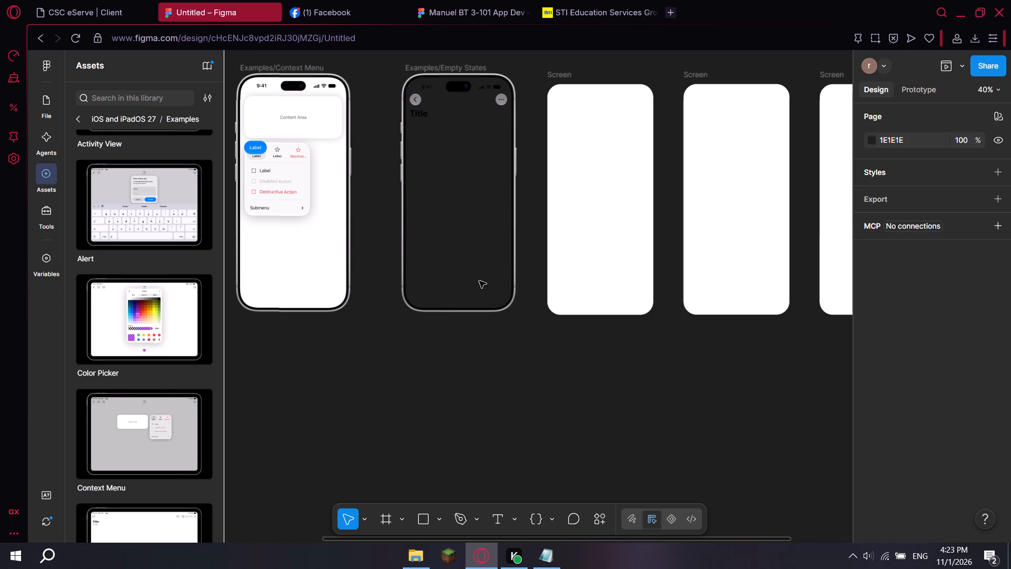
drag(384, 75, 471, 253)
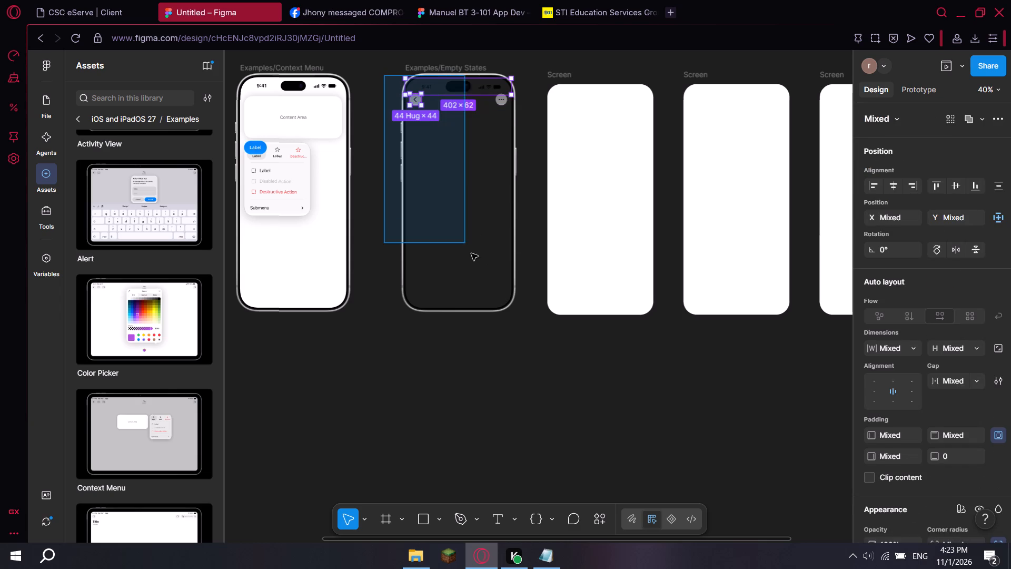
drag(471, 253, 537, 351)
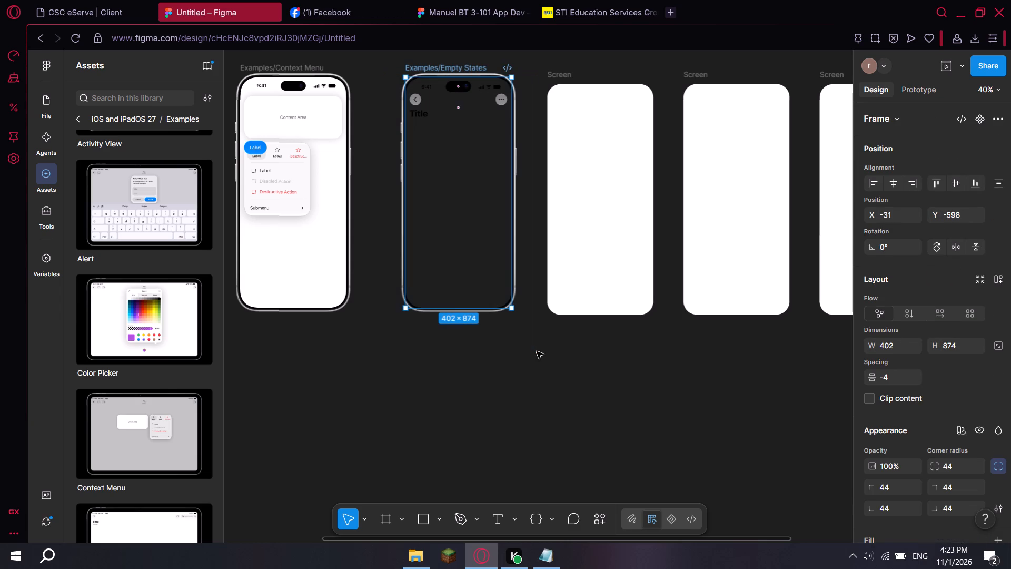
key(ctrl+c)
click(604, 268)
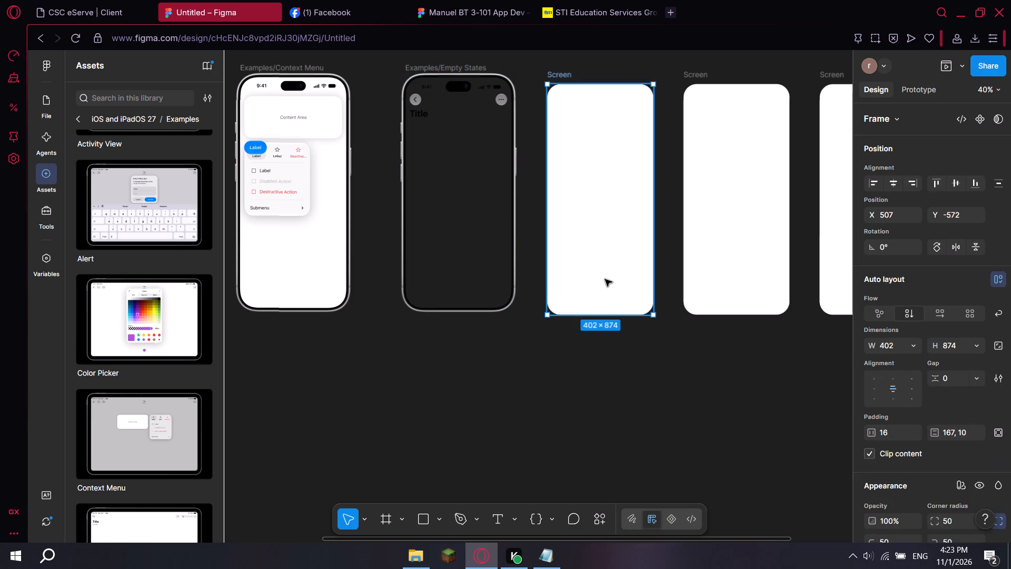
key(ctrl+v)
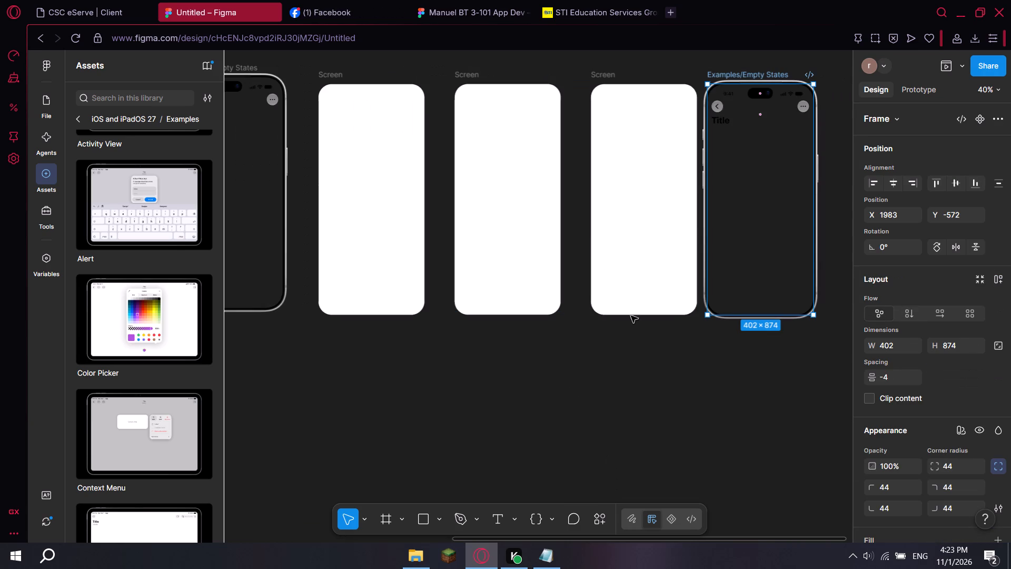
Delete the top toolbar with the title from the copied Examples/Empty States mockup.
click(737, 214)
click(718, 109)
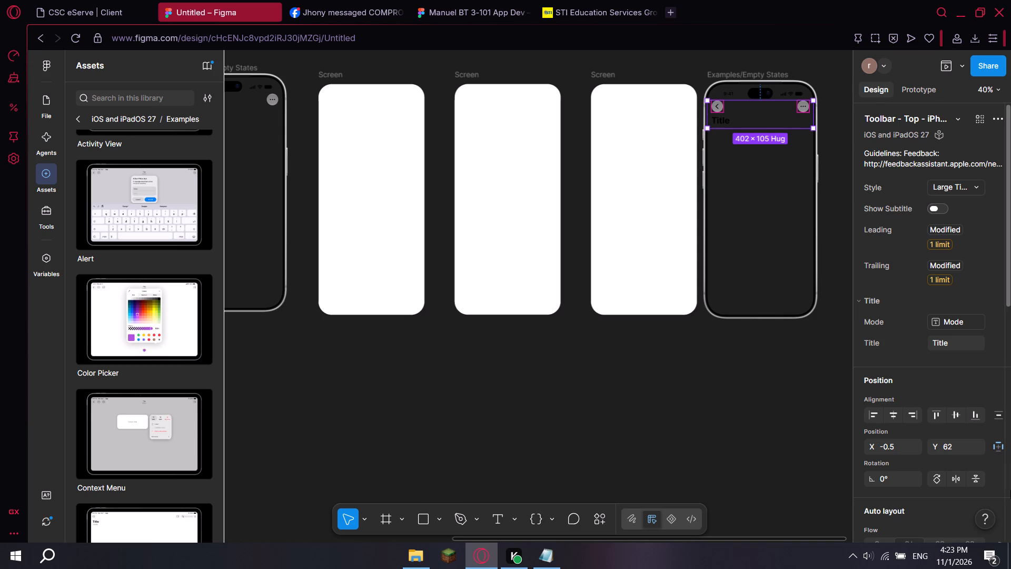
key(Delete)
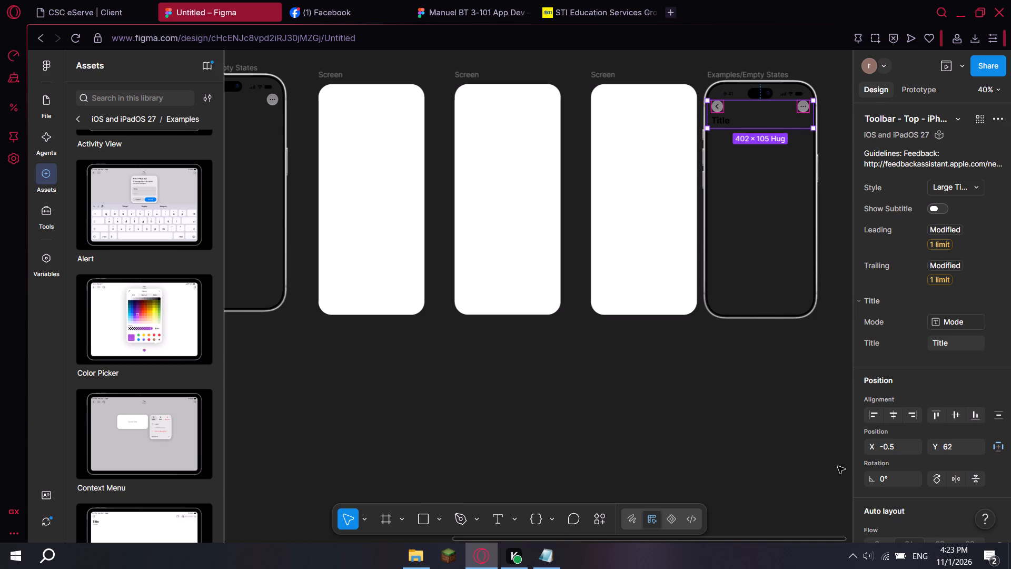
click(750, 229)
Move the adjacent white Screen frame into the copied Examples/Empty States mockup at X 0, Y 0.
click(671, 236)
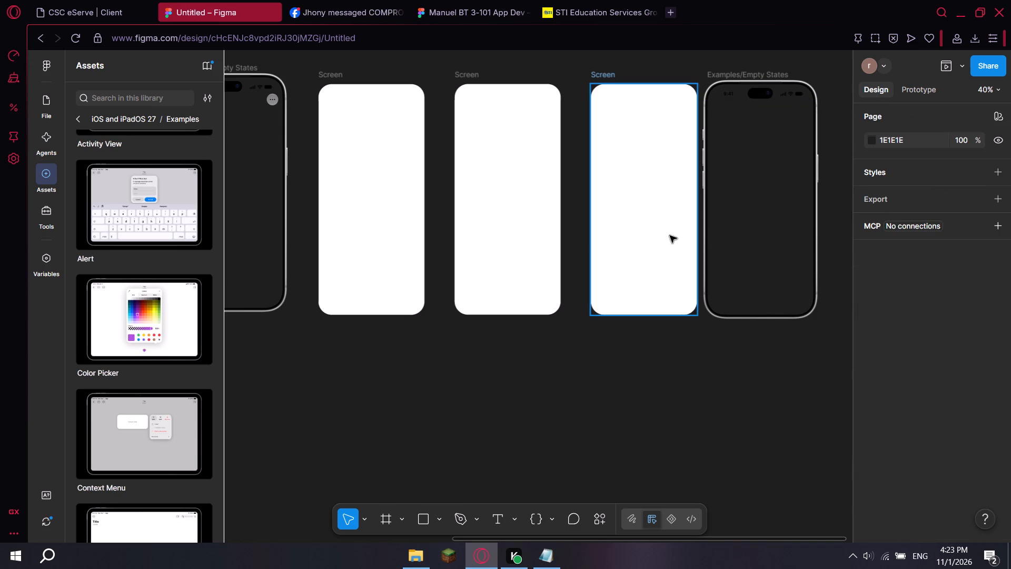
drag(649, 230, 773, 226)
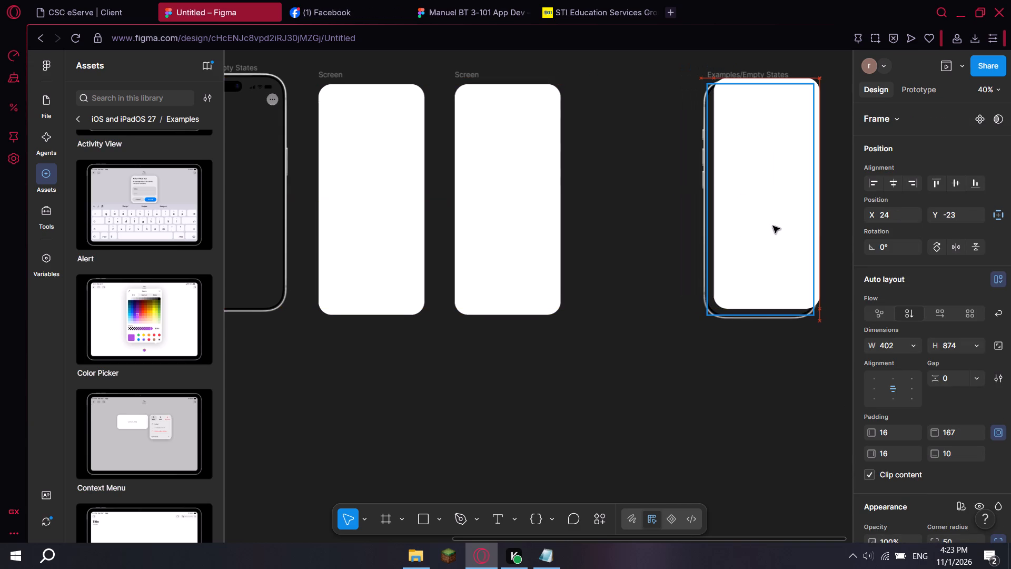
drag(773, 226, 766, 230)
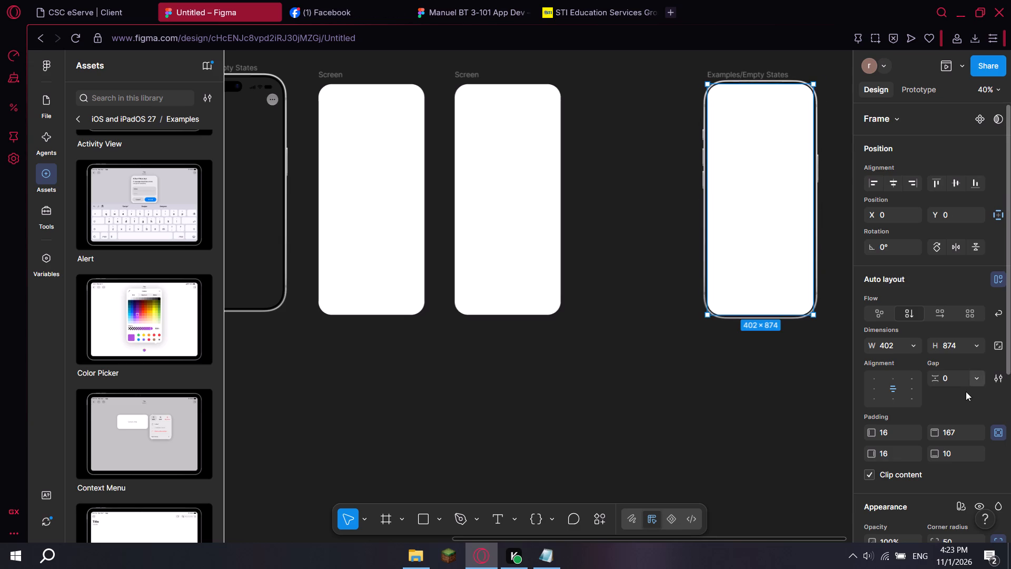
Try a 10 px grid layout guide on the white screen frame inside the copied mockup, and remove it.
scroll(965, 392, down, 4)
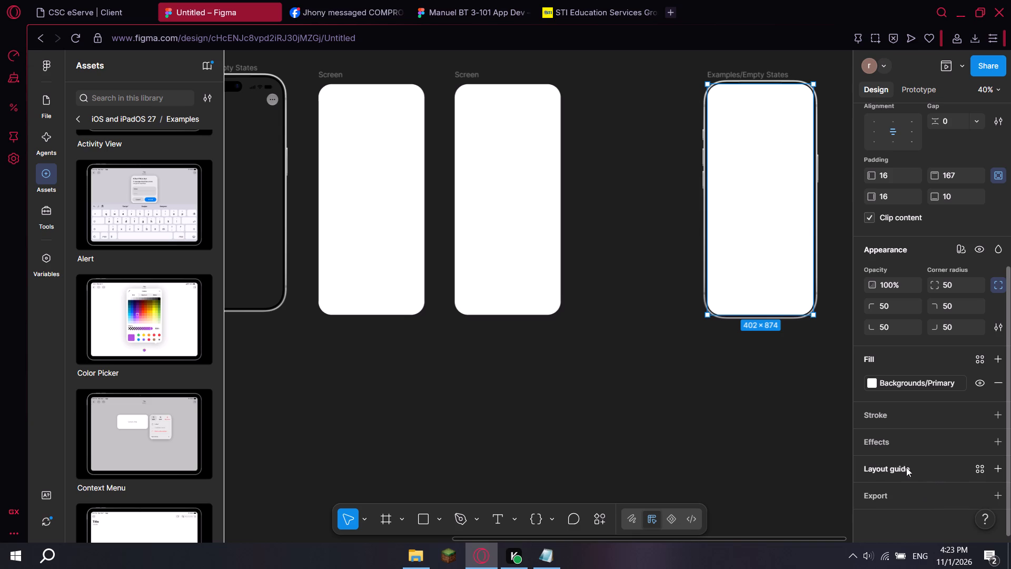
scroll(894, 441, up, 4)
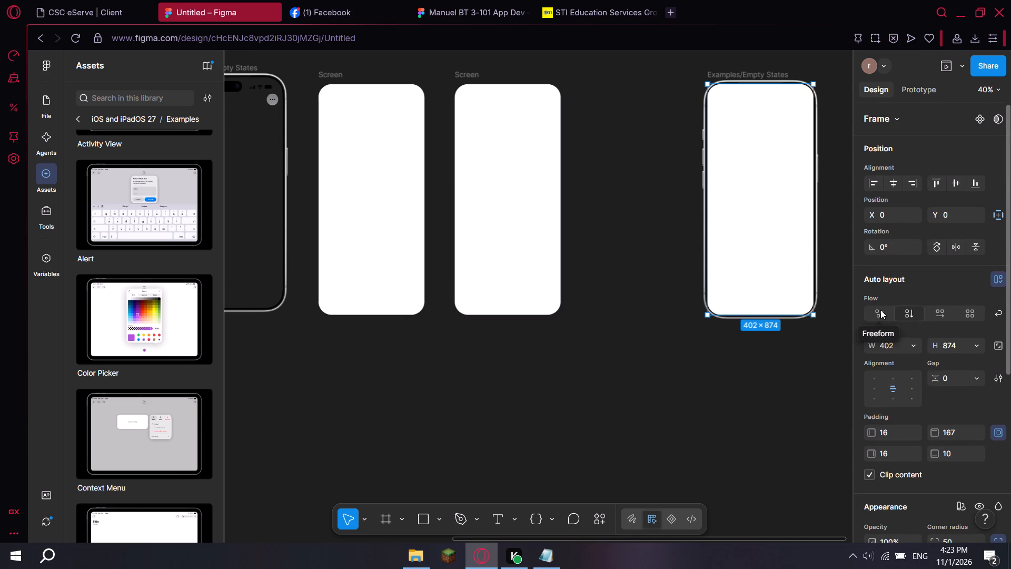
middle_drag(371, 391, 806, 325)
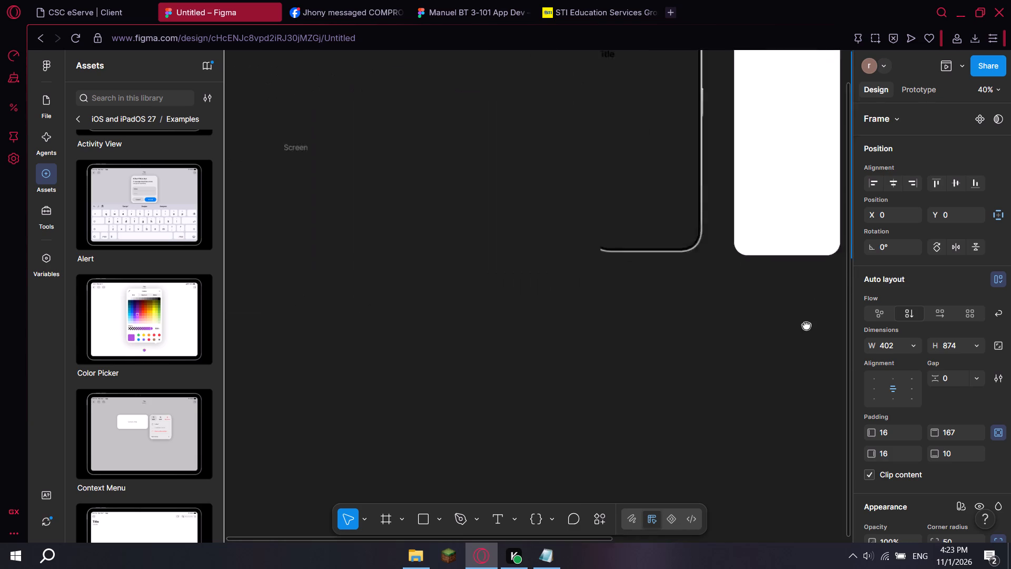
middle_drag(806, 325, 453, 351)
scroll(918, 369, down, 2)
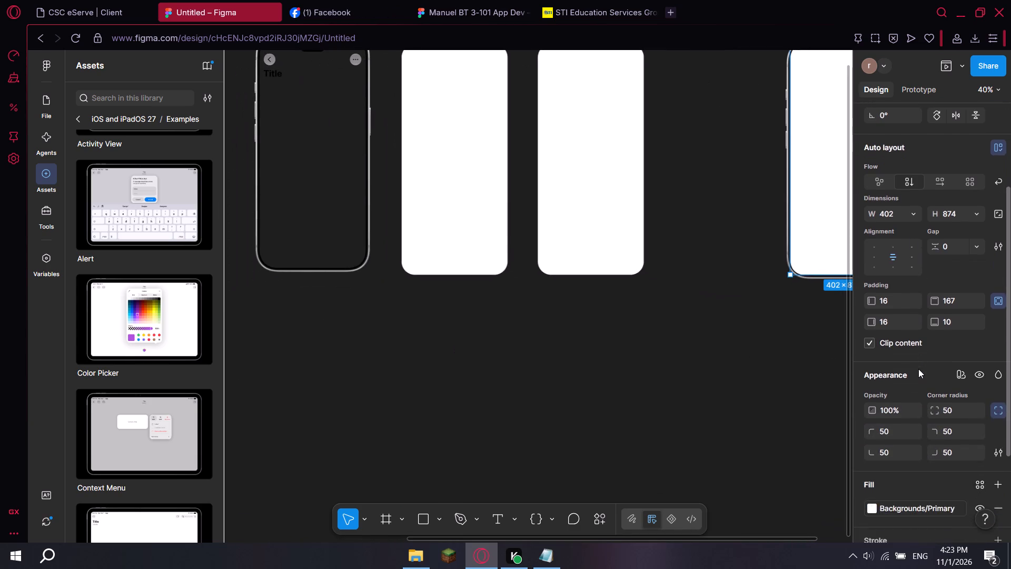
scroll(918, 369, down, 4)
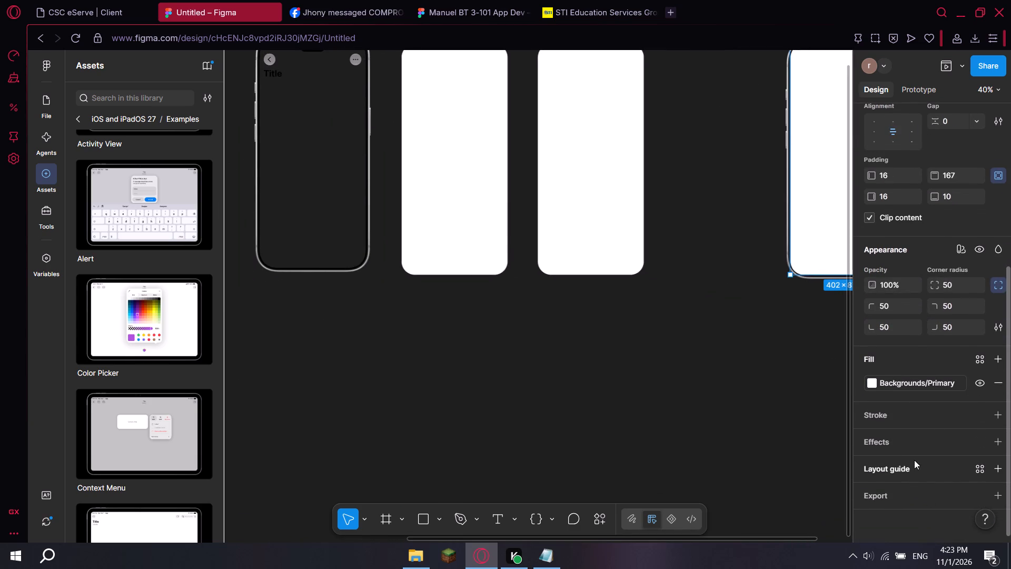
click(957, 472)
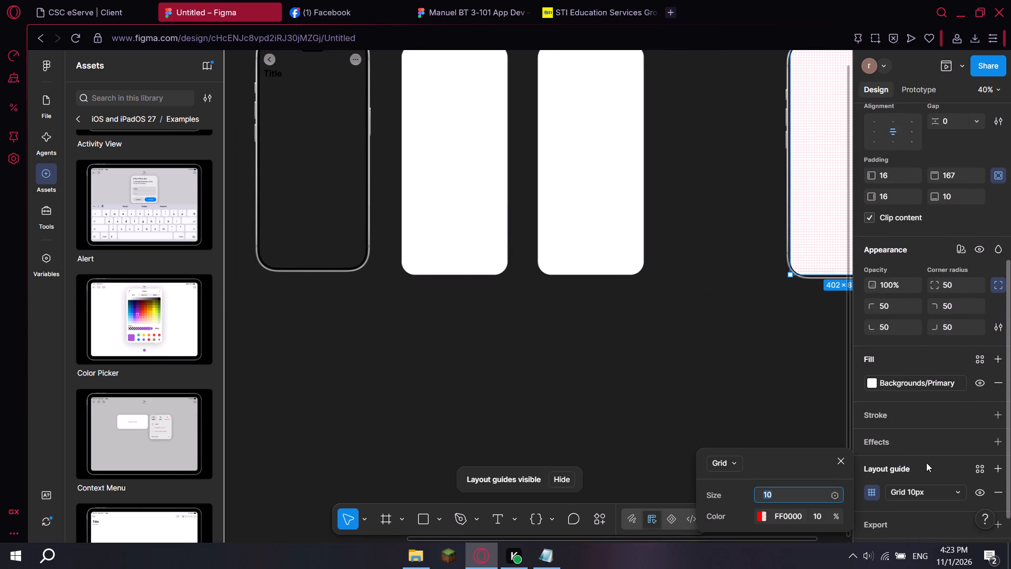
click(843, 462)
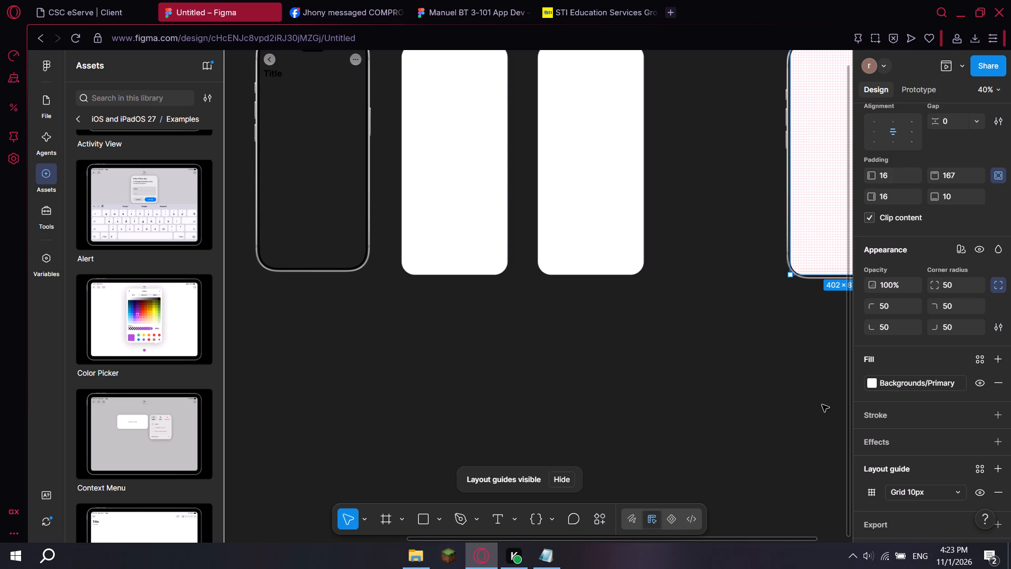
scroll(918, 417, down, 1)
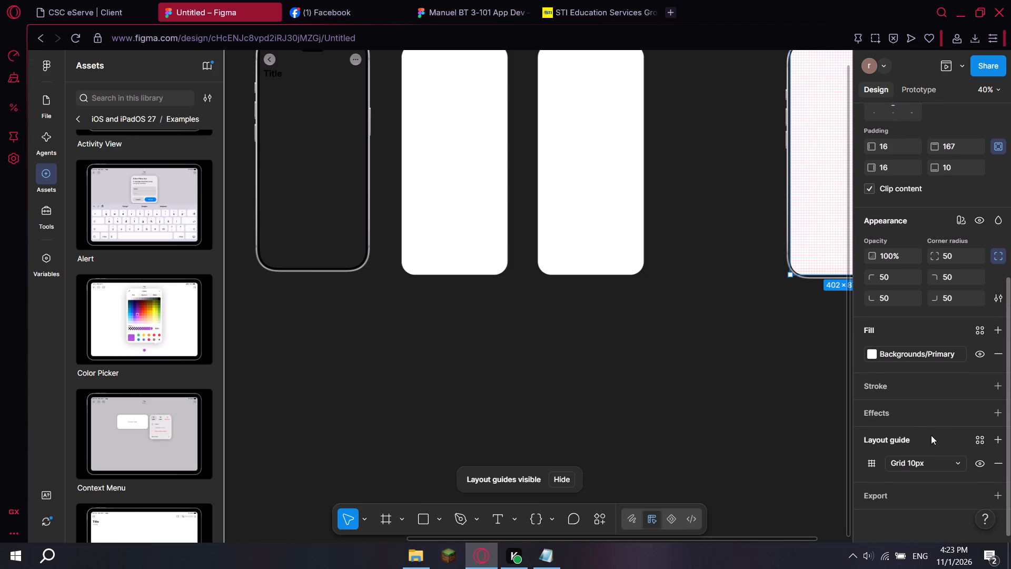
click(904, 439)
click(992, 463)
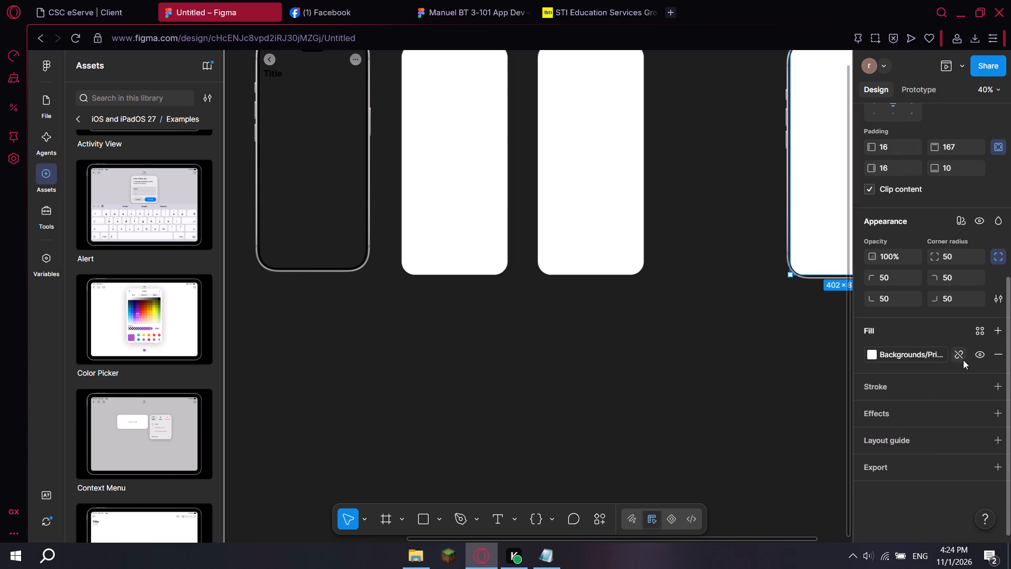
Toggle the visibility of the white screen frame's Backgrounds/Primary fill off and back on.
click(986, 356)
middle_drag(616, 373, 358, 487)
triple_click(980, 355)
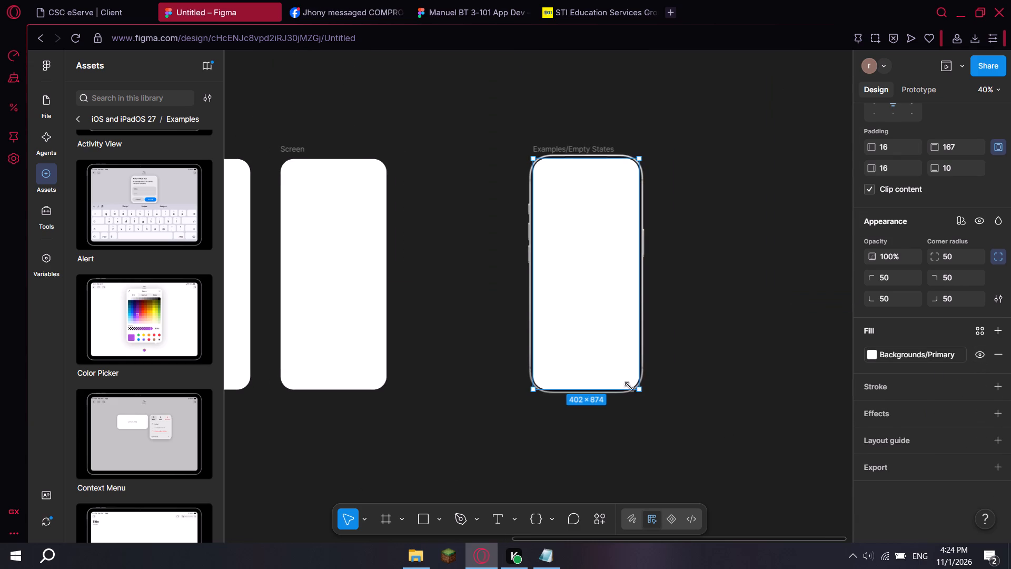
Reposition the white screen frame inside the copied mockup's phone outline to X -1, Y 0.
click(589, 352)
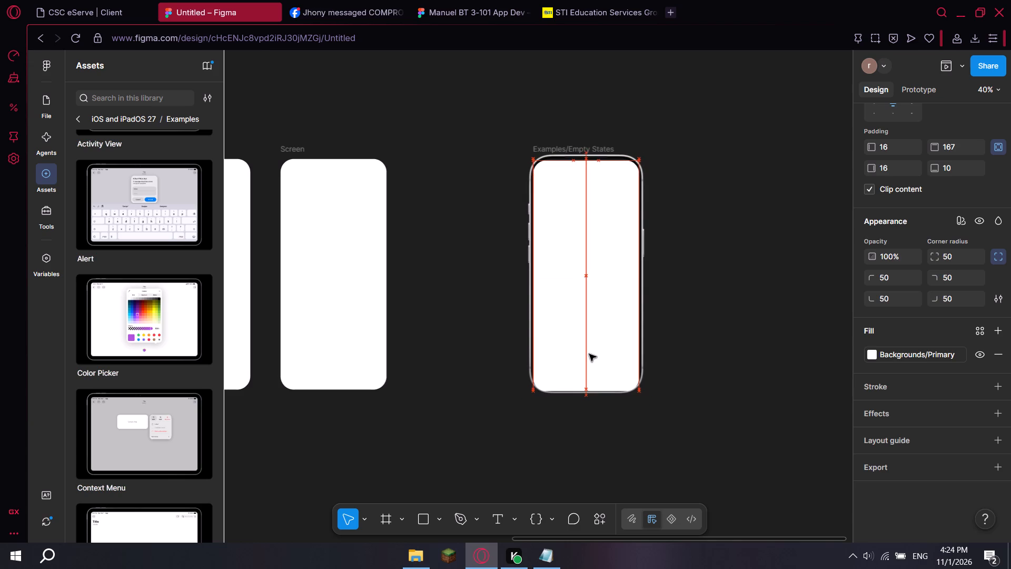
click(660, 424)
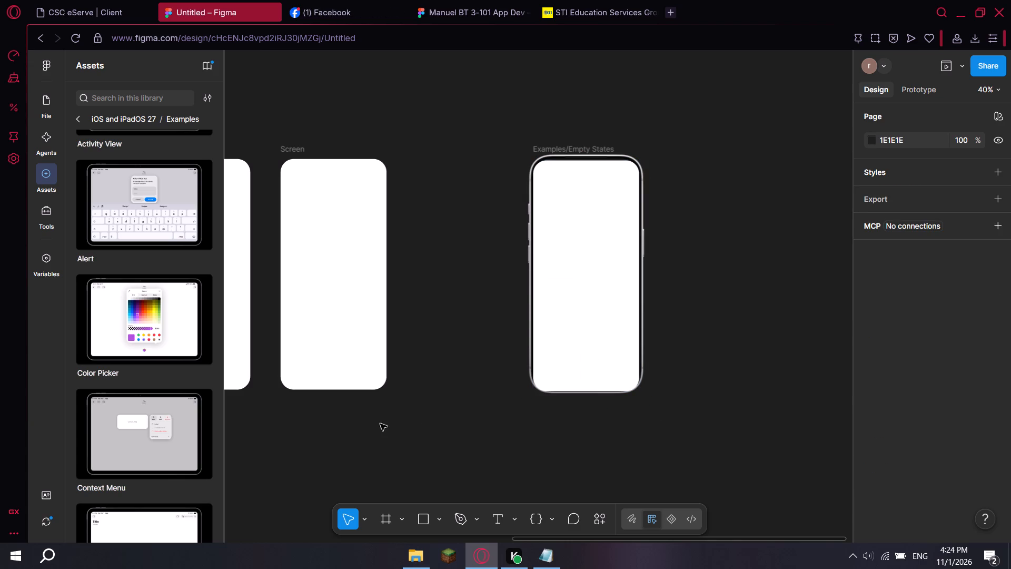
middle_drag(372, 424, 796, 391)
middle_drag(481, 408, 709, 426)
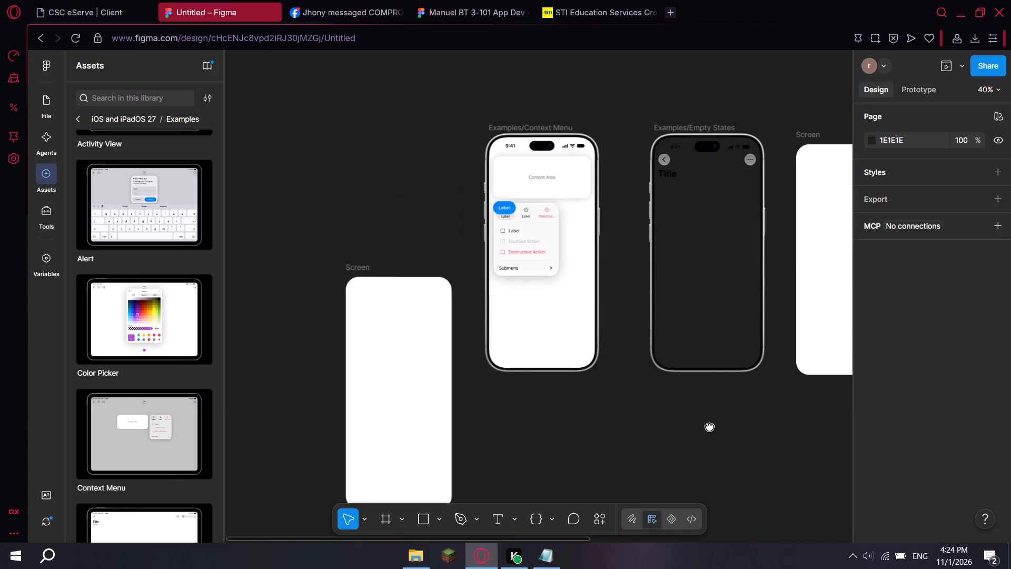
middle_drag(709, 426, 250, 463)
middle_drag(743, 433, 607, 429)
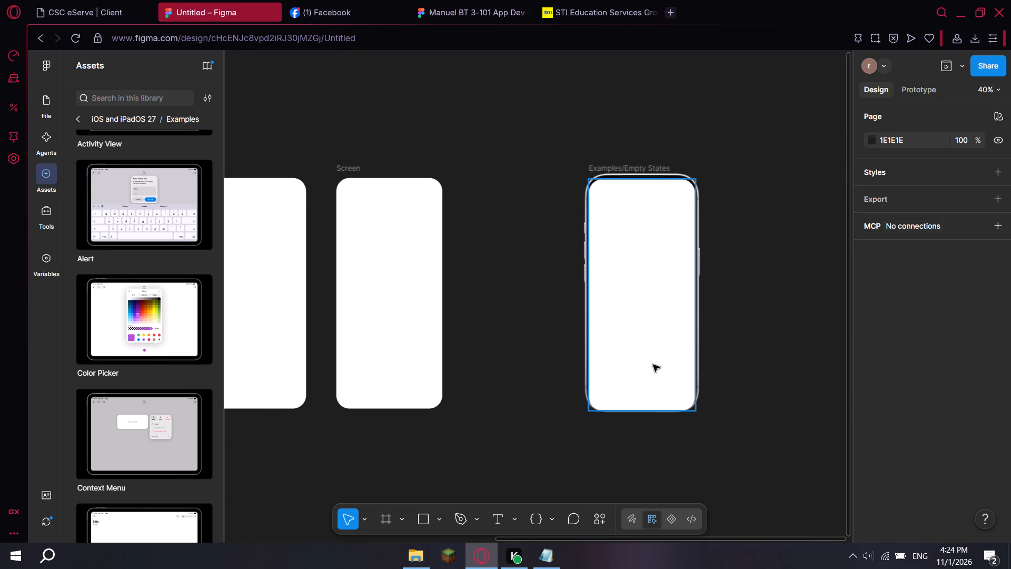
click(653, 364)
drag(653, 364, 653, 358)
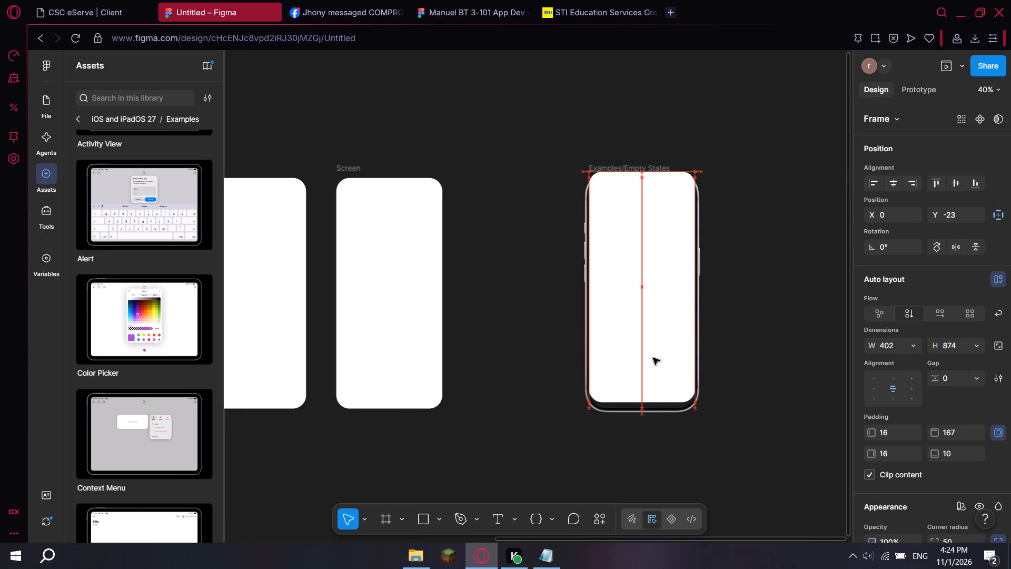
drag(653, 358, 652, 359)
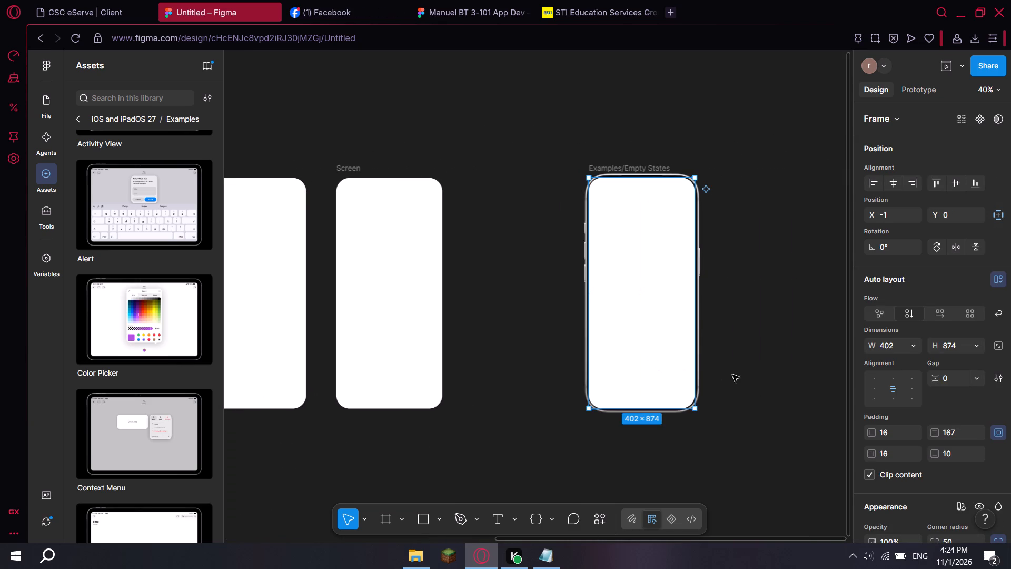
click(757, 372)
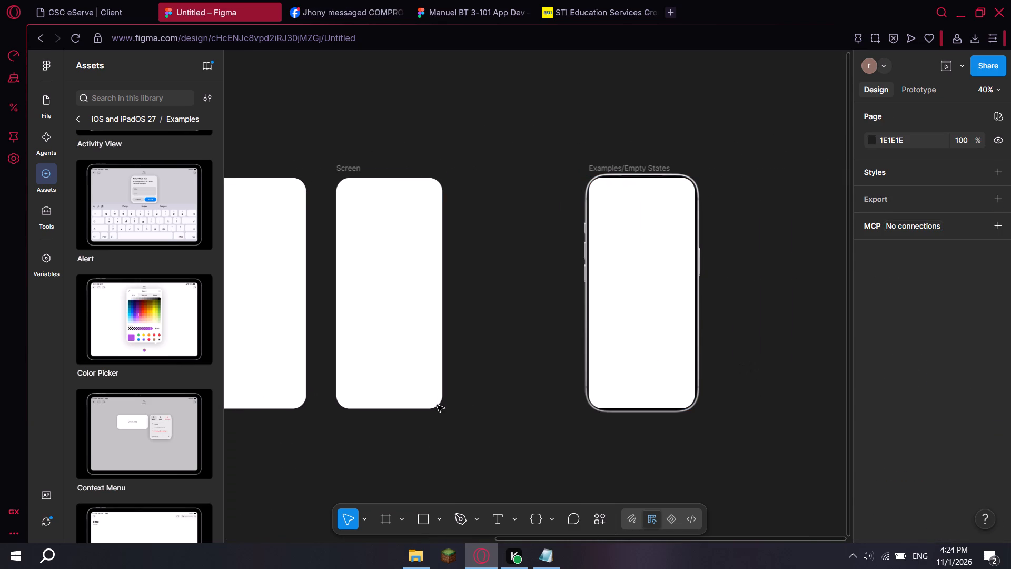
Resize the white screen frame inside the copied mockup to 403 × 874.
middle_drag(263, 474, 748, 403)
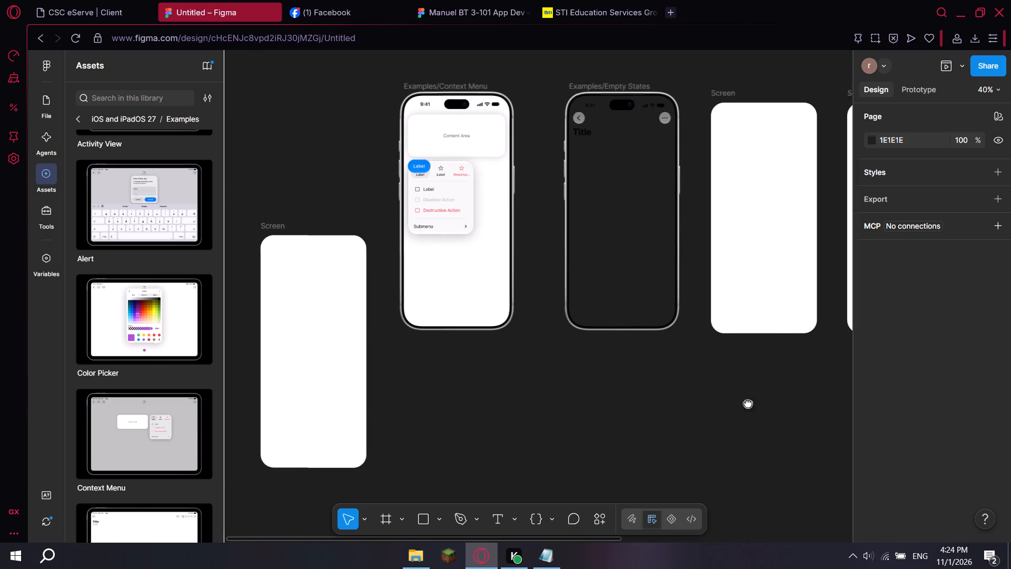
middle_drag(748, 403, 284, 450)
middle_drag(703, 425, 597, 439)
click(569, 352)
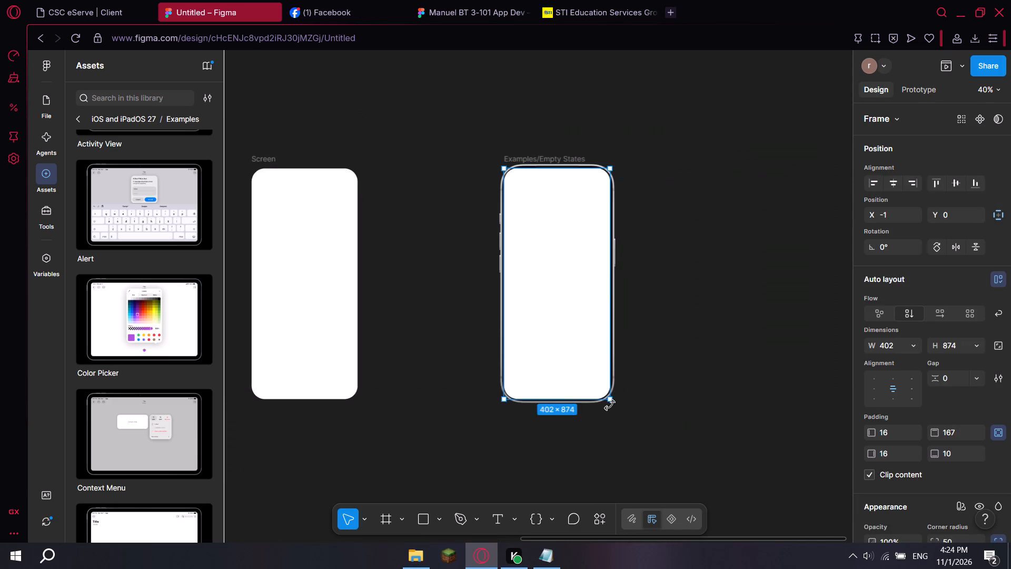
click(611, 398)
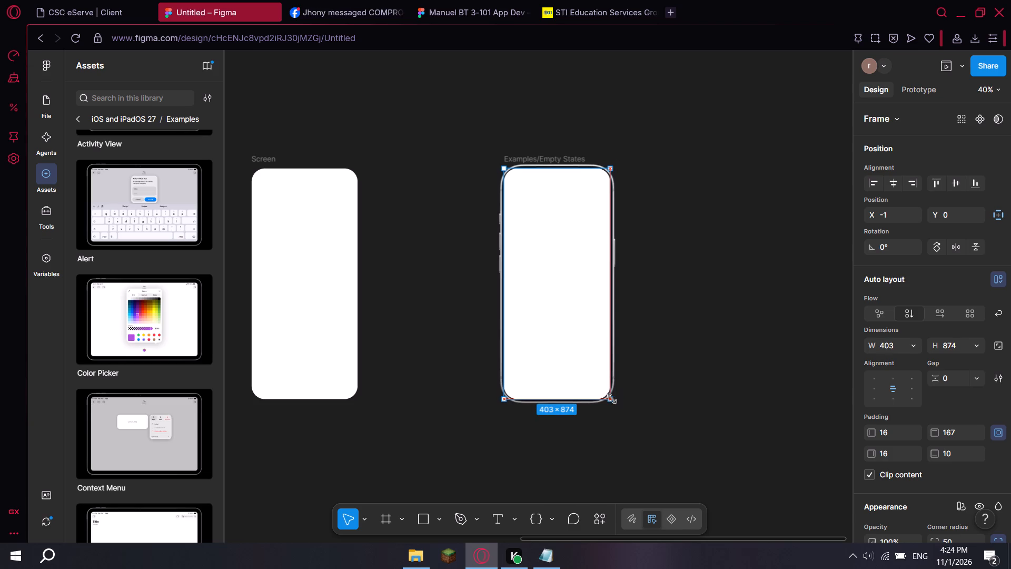
click(660, 424)
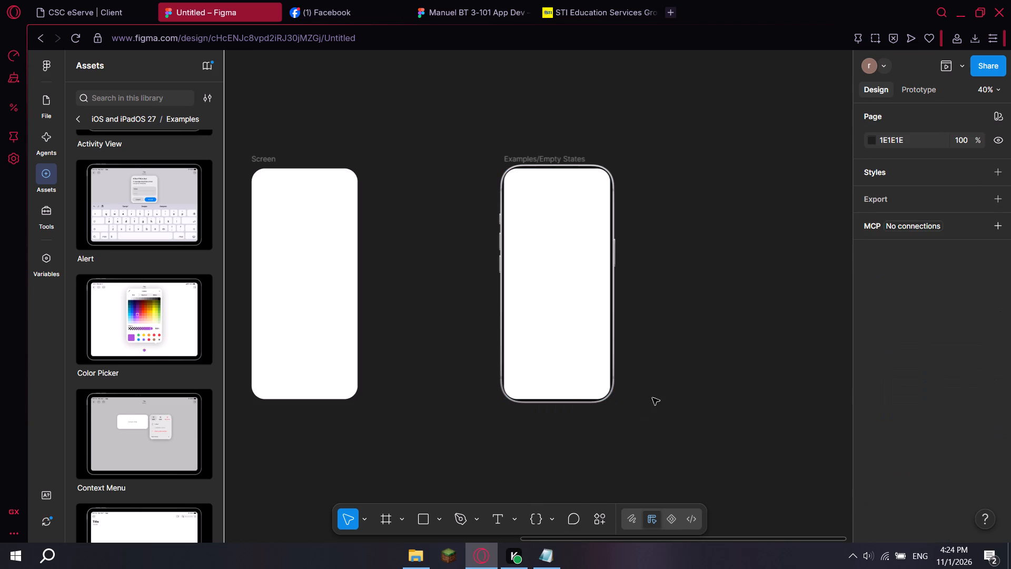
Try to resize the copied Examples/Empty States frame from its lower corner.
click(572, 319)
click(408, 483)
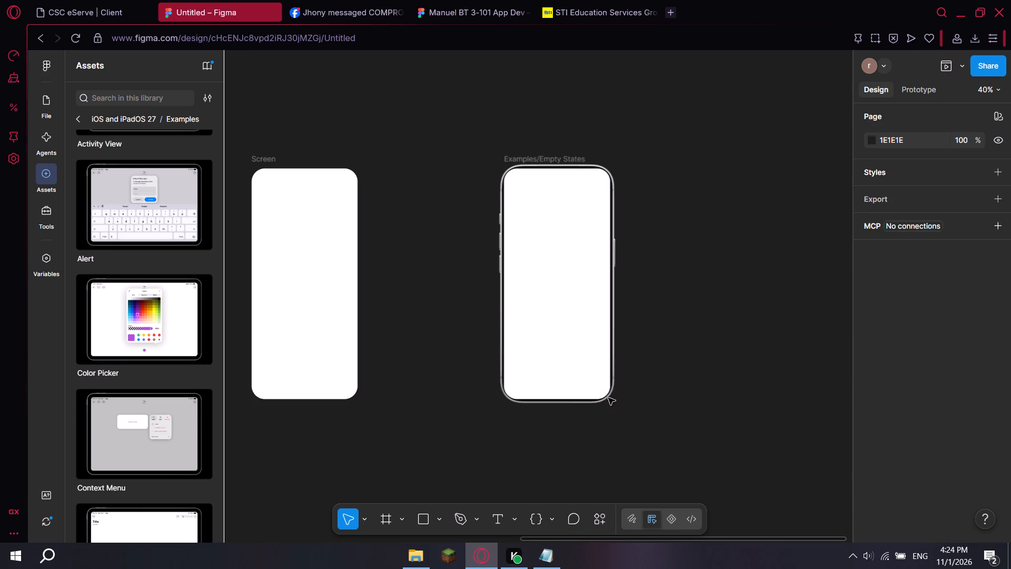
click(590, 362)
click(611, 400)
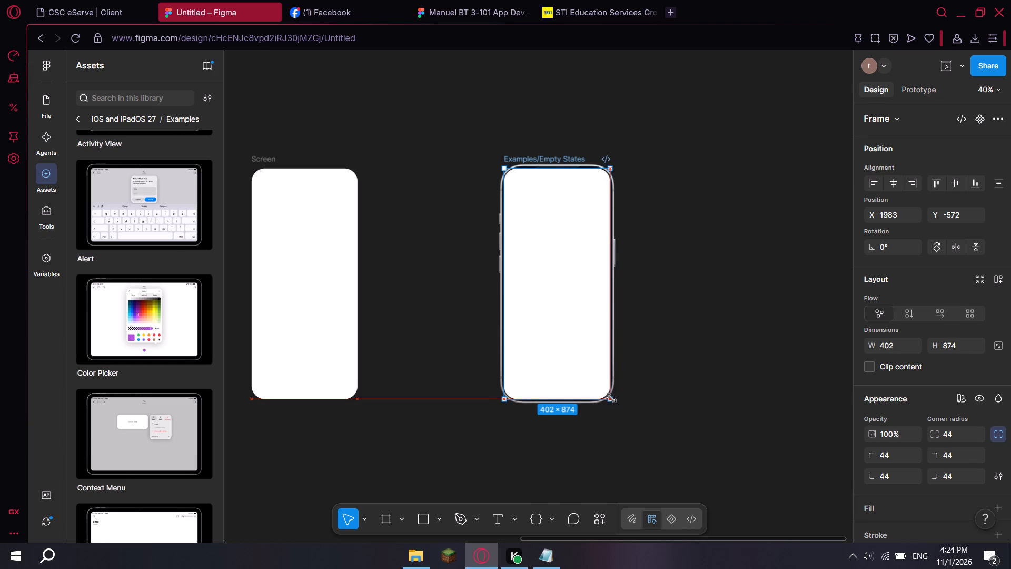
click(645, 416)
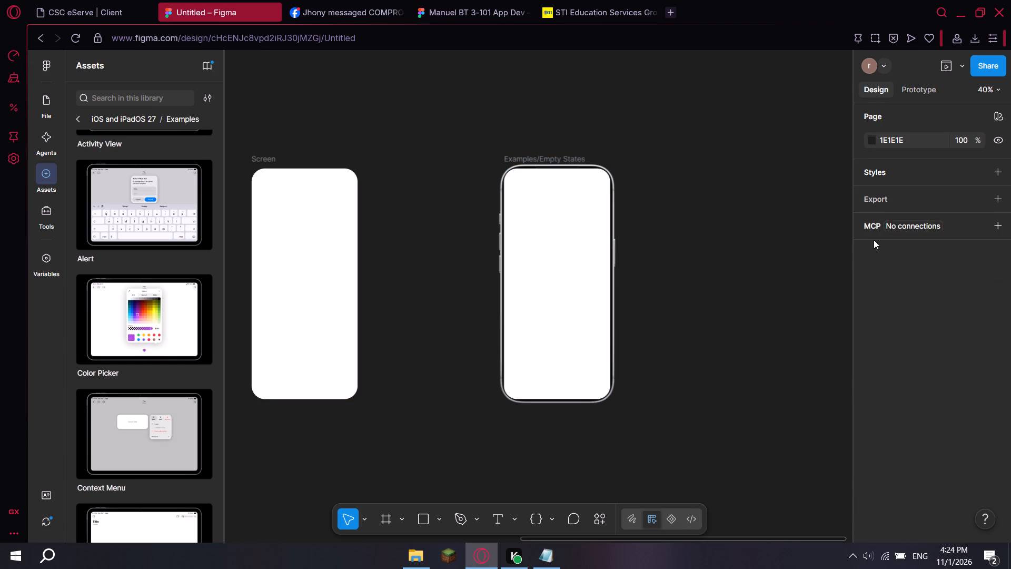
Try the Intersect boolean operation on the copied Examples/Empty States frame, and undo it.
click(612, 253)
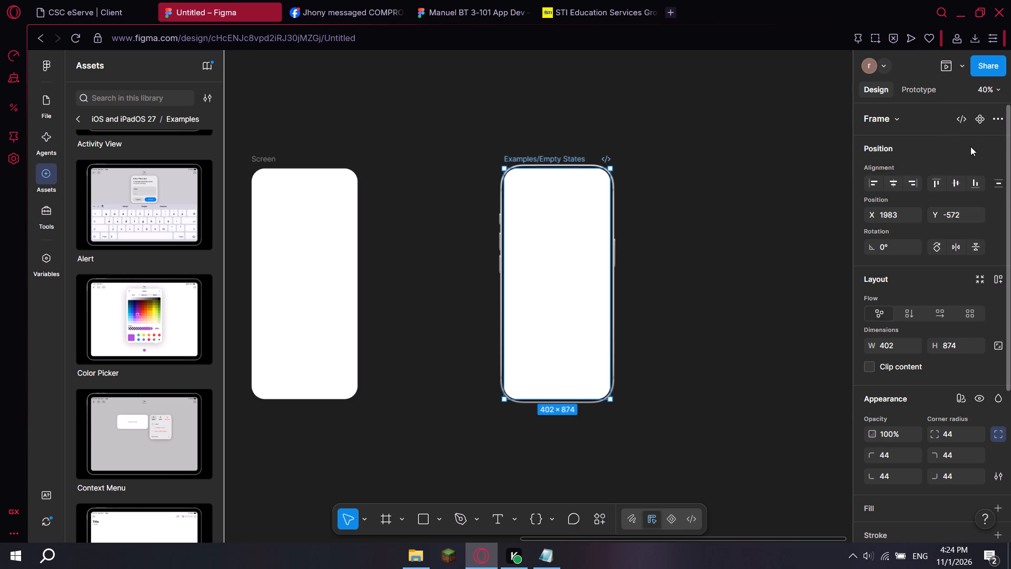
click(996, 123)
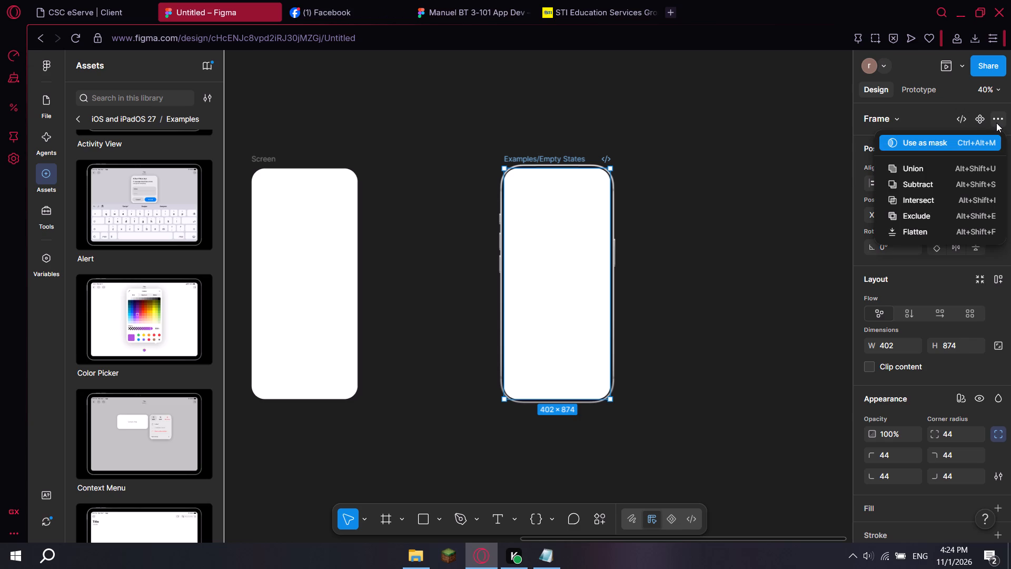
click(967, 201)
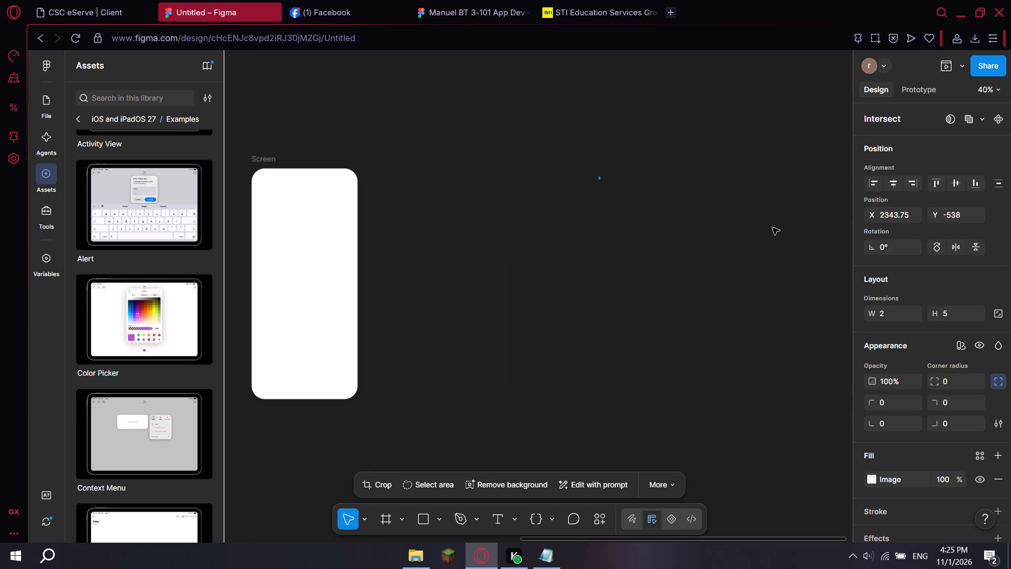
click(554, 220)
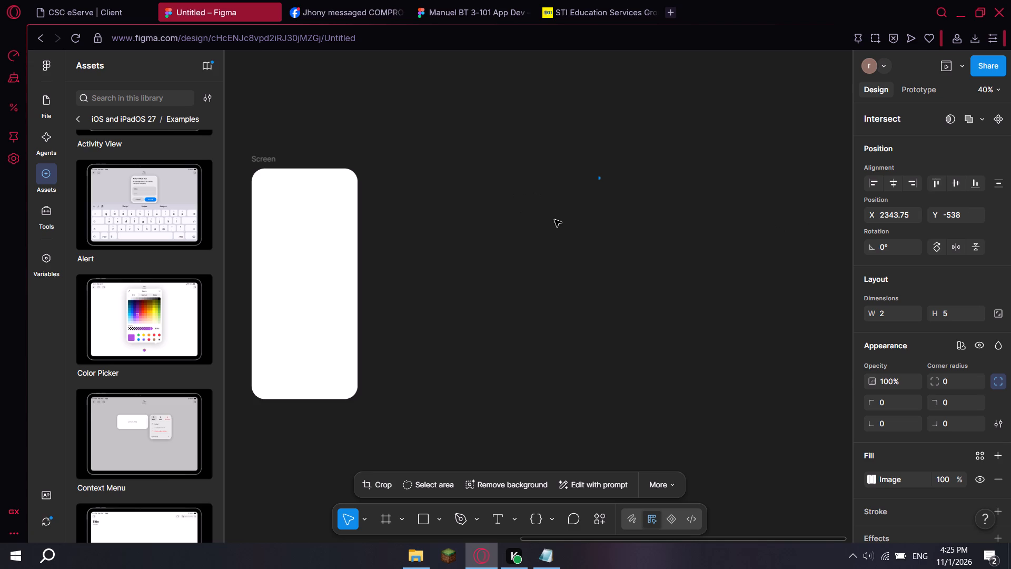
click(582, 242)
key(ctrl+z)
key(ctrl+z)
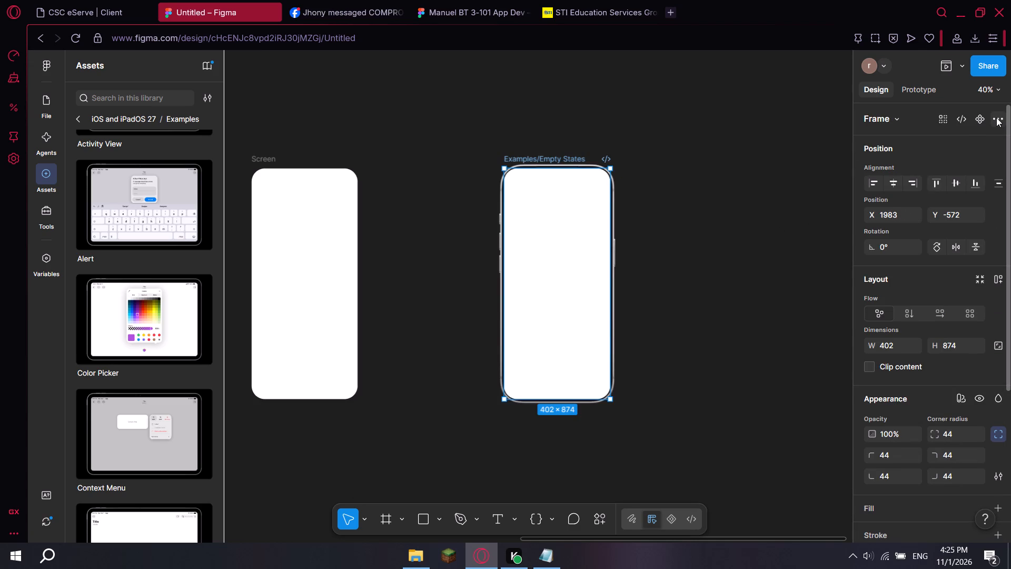
Examine the layout, appearance and selection colors of the copied Examples/Empty States frame.
click(998, 119)
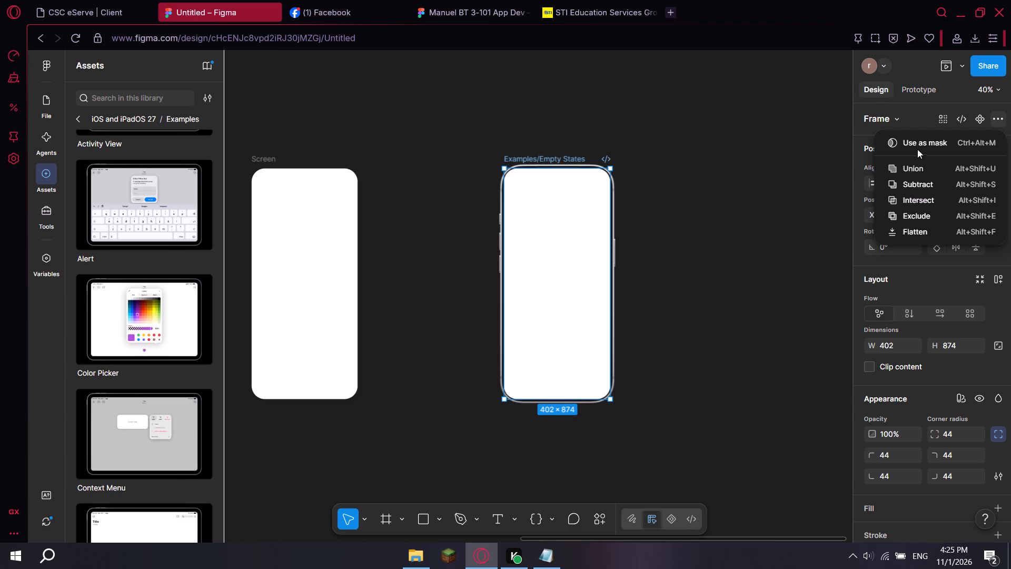
click(921, 280)
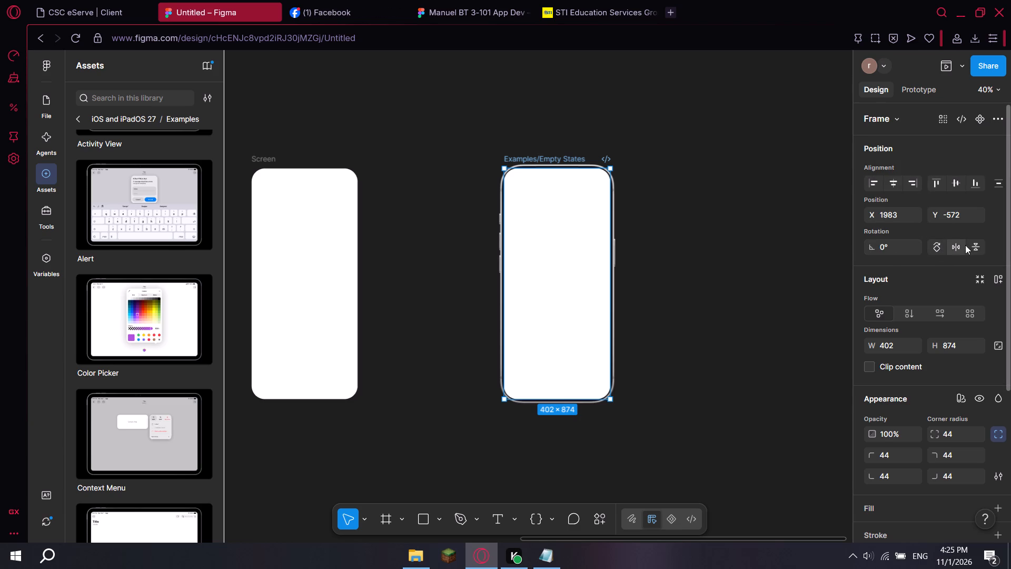
scroll(951, 222, down, 1)
scroll(951, 222, up, 1)
scroll(951, 222, down, 2)
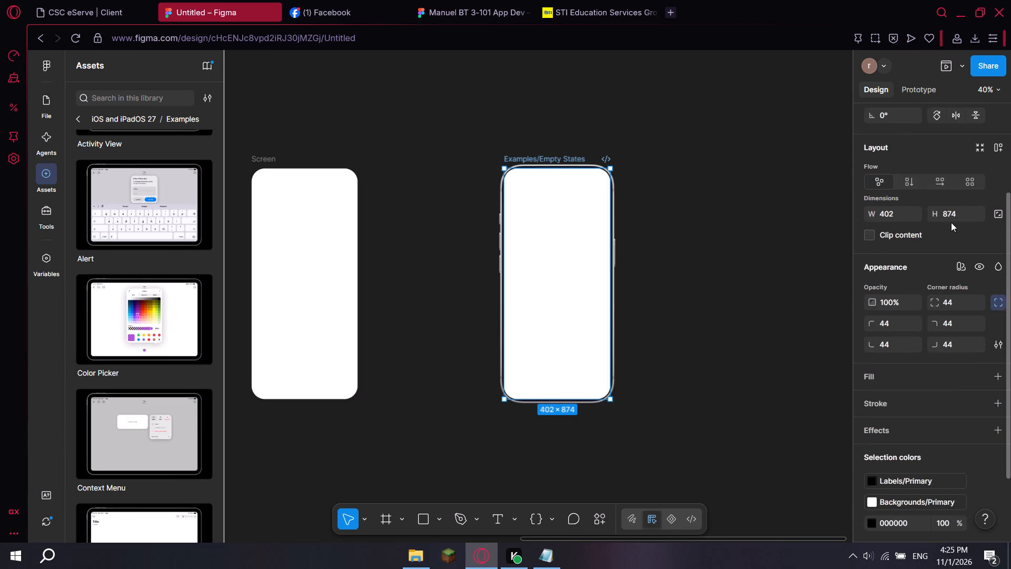
scroll(951, 222, down, 4)
Examine the position, layout, corner radius and selection colors of the original Examples/Context Menu frame for comparison.
middle_drag(360, 480, 857, 376)
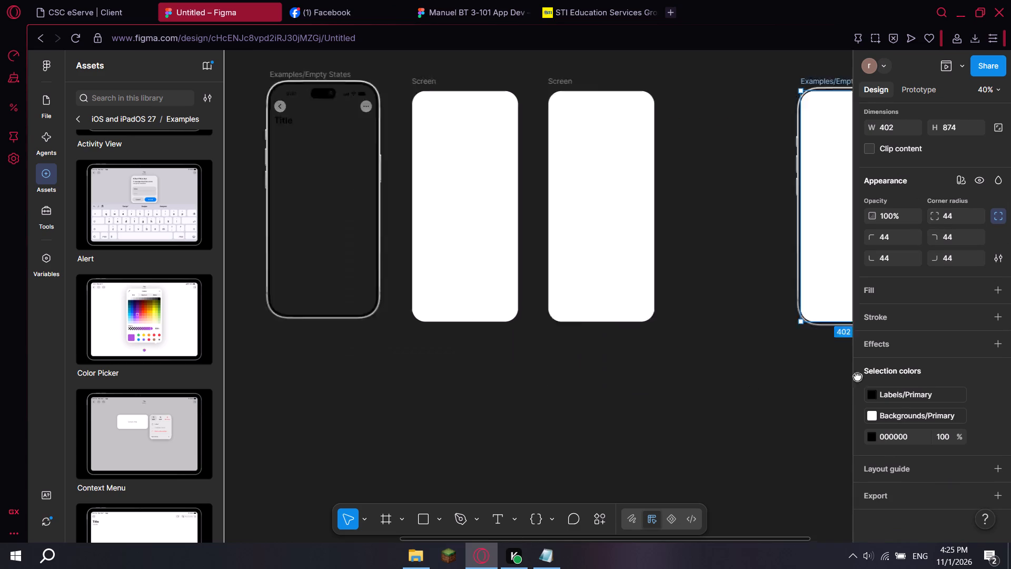
middle_drag(857, 376, 894, 405)
click(428, 283)
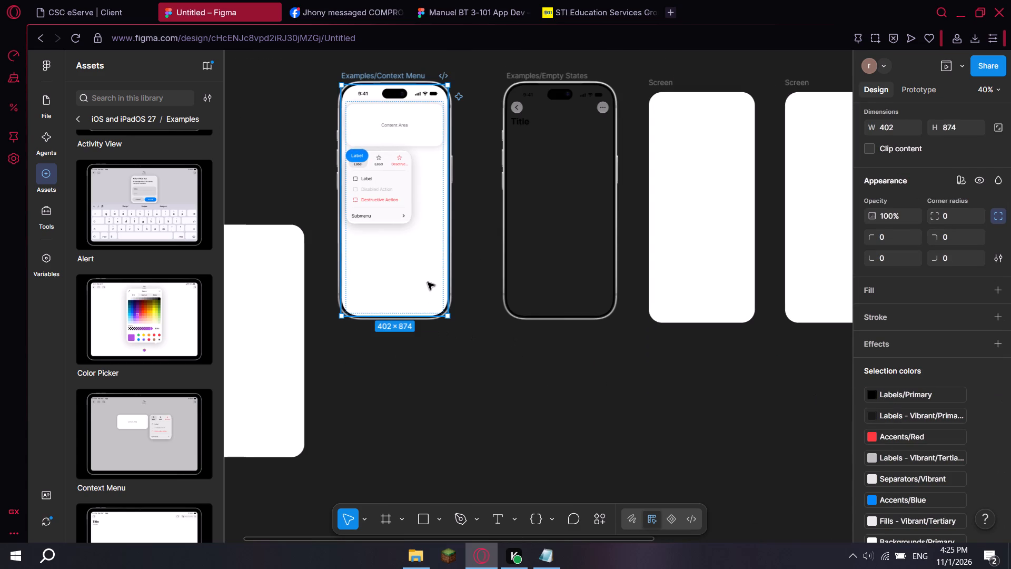
scroll(968, 280, up, 1)
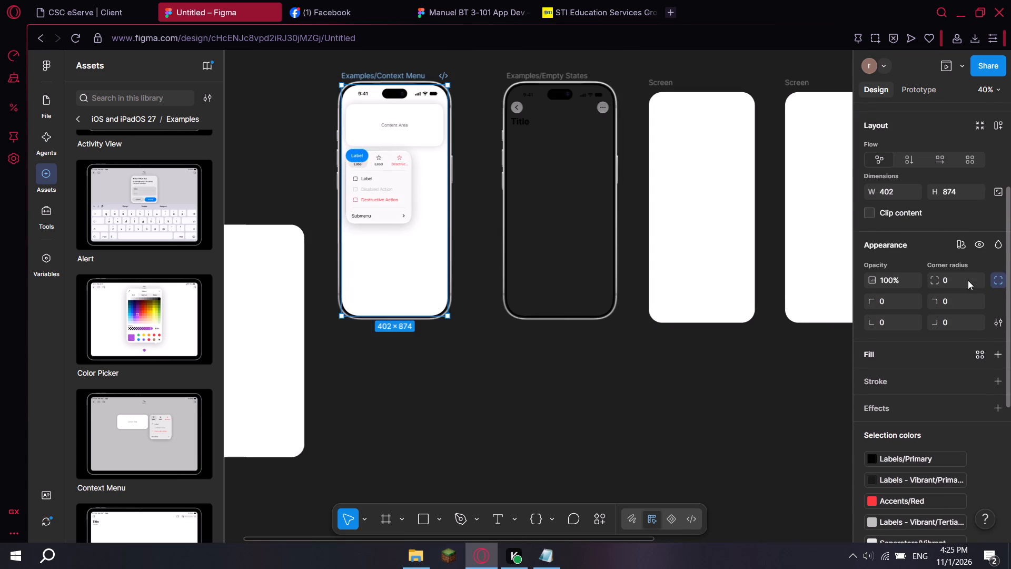
scroll(968, 280, up, 4)
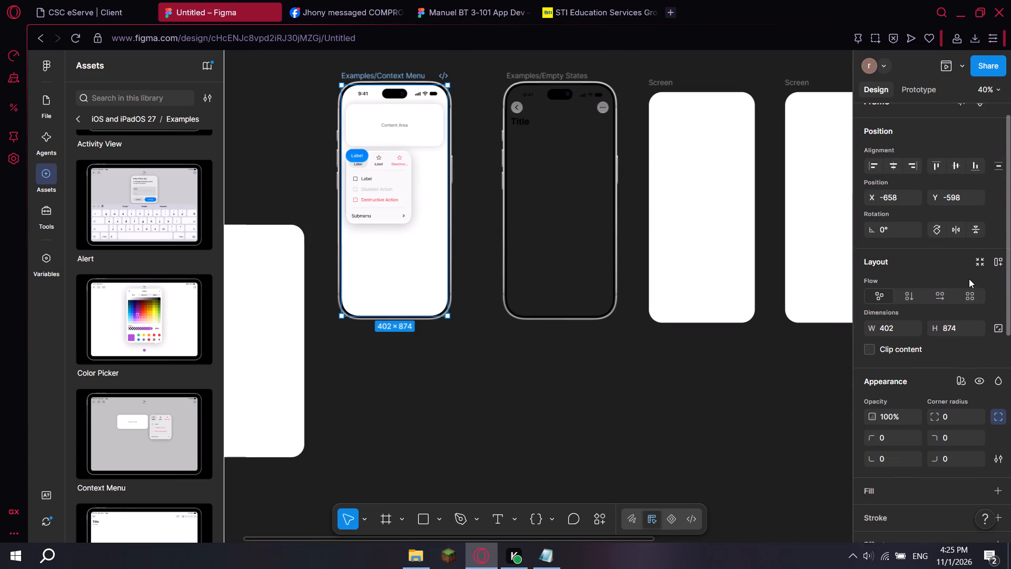
scroll(969, 277, down, 6)
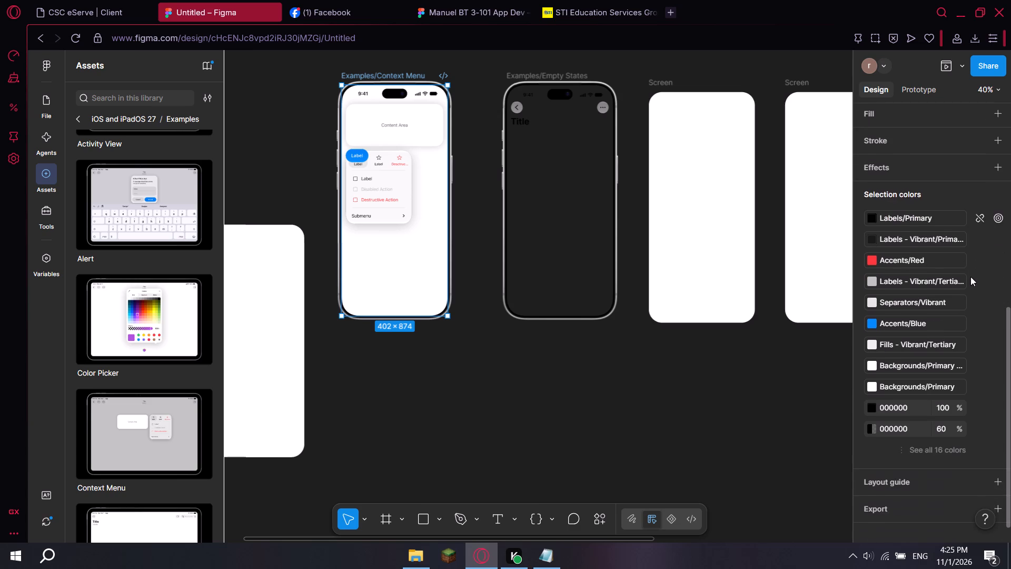
scroll(970, 277, down, 2)
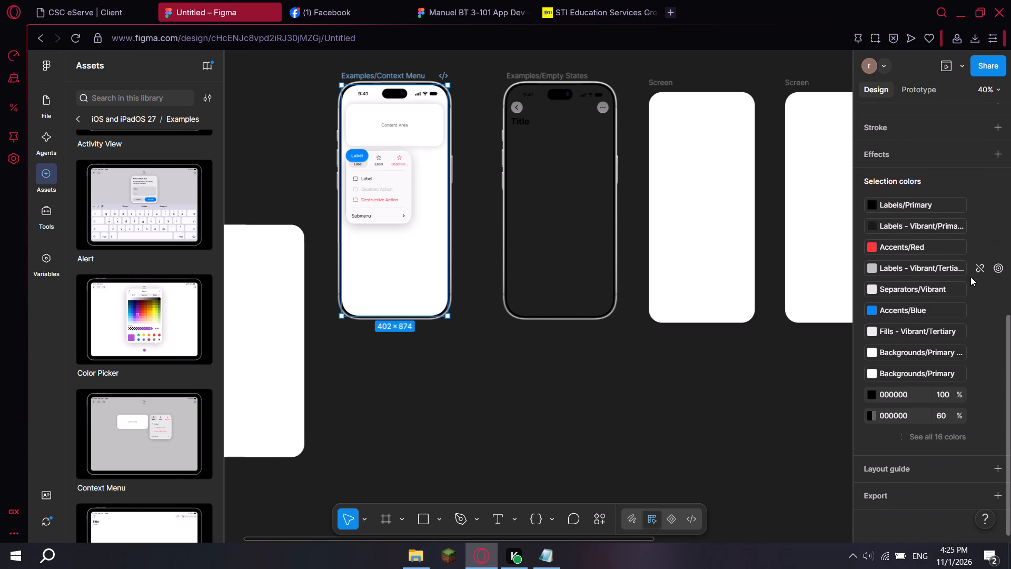
scroll(923, 422, up, 3)
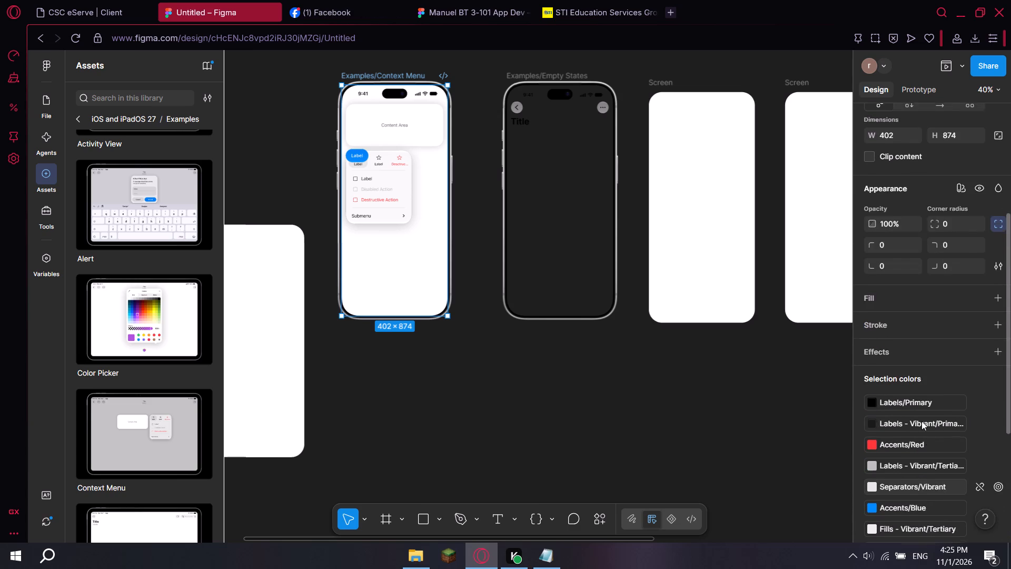
scroll(921, 421, up, 2)
Set the corner radius of the copied Examples/Empty States frame to 50.
middle_drag(788, 404, 387, 427)
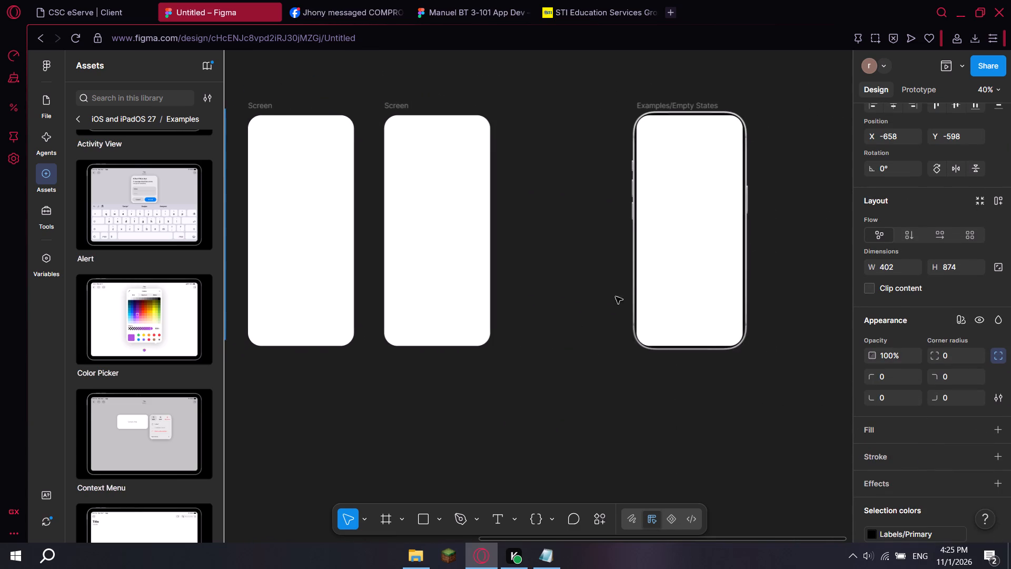
click(689, 264)
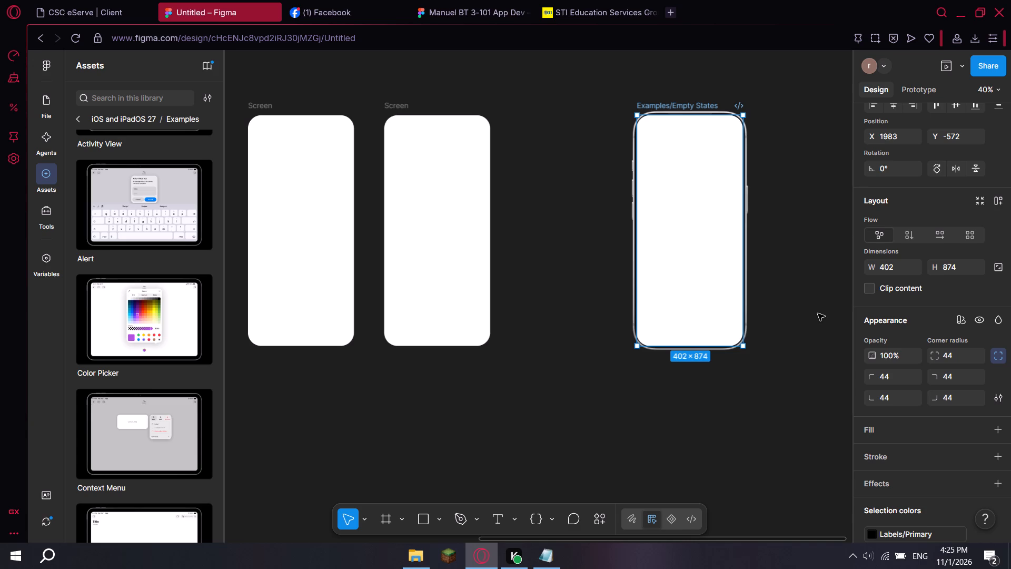
click(946, 352)
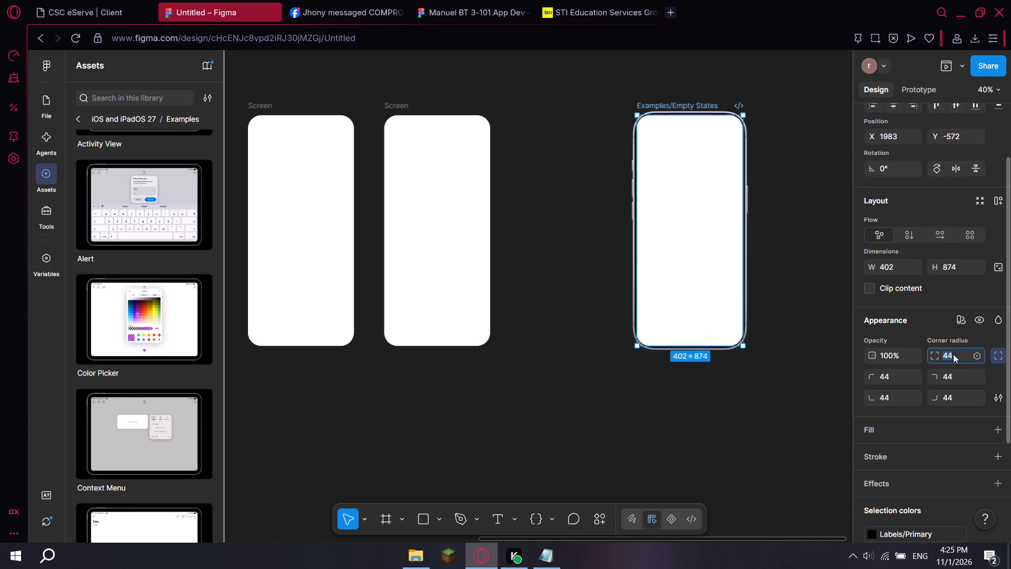
key(BackSpace)
text(50)
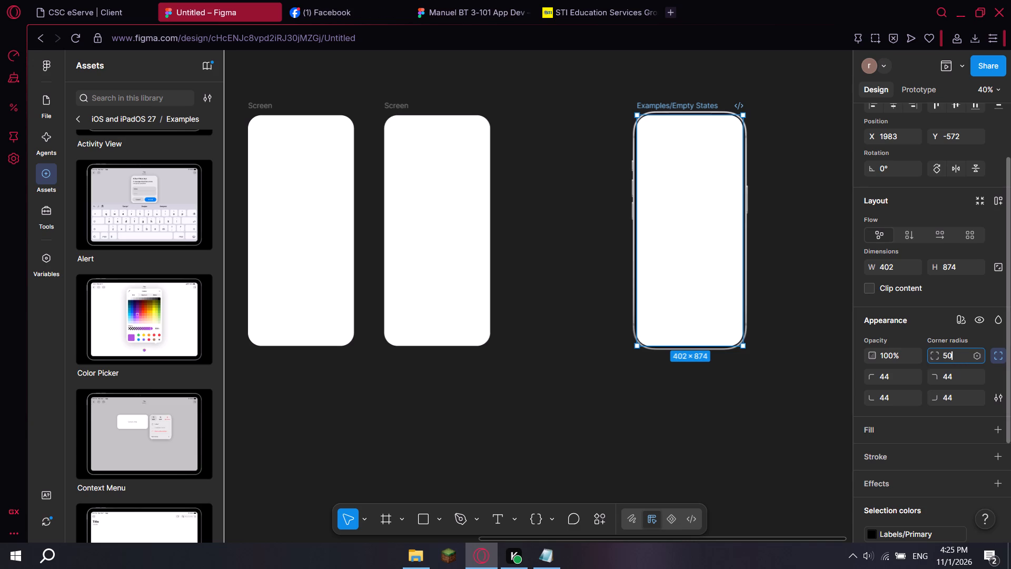
key(Return)
click(605, 420)
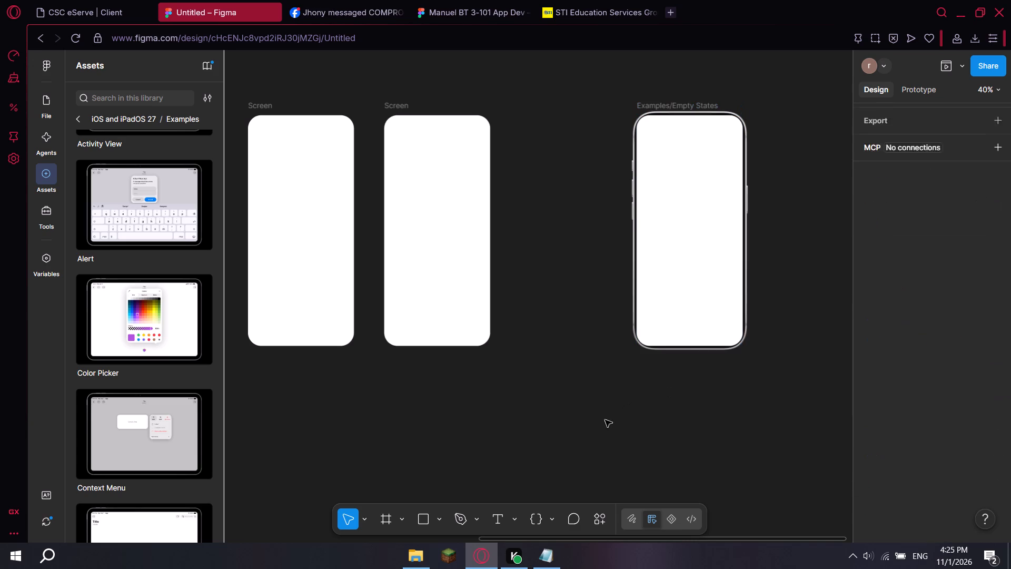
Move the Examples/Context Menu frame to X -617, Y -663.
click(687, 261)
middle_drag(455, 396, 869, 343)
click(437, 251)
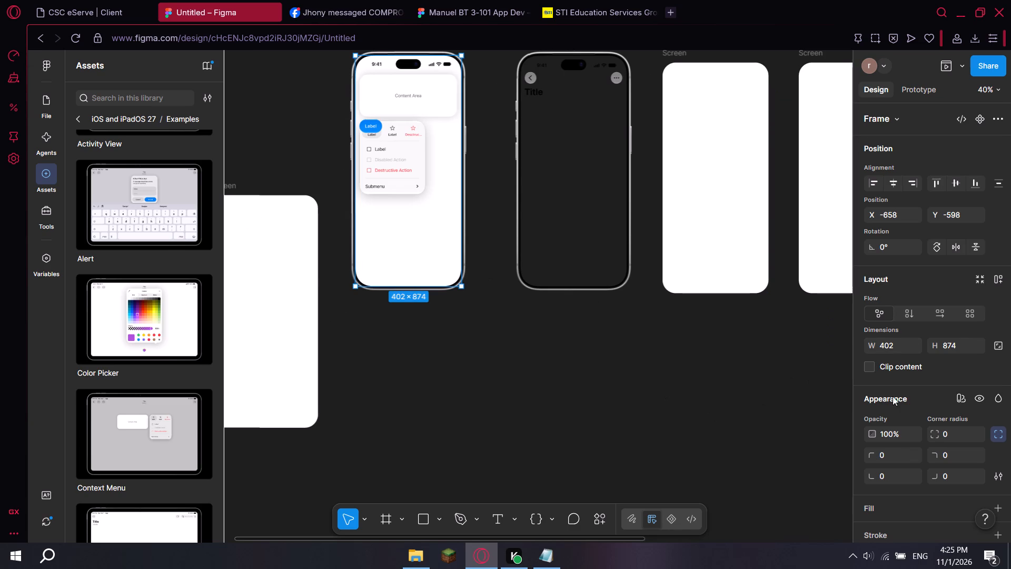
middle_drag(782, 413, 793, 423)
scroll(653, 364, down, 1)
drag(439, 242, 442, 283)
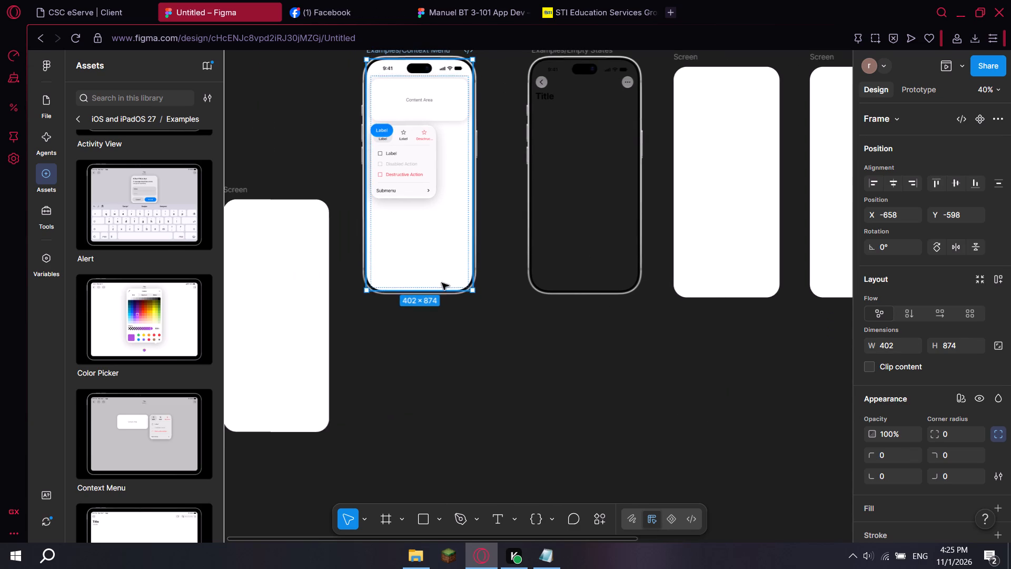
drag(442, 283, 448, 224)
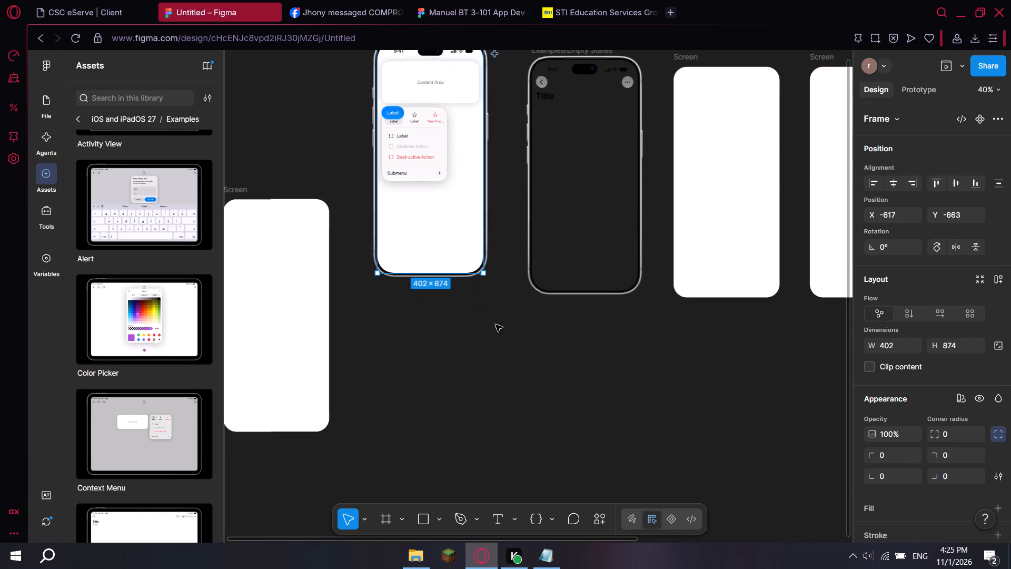
Pull the inner Screen frame out of the Examples/Context Menu phone outline to X -617, Y -279 and check its properties.
middle_drag(495, 325, 495, 344)
double_click(440, 276)
drag(440, 270, 434, 290)
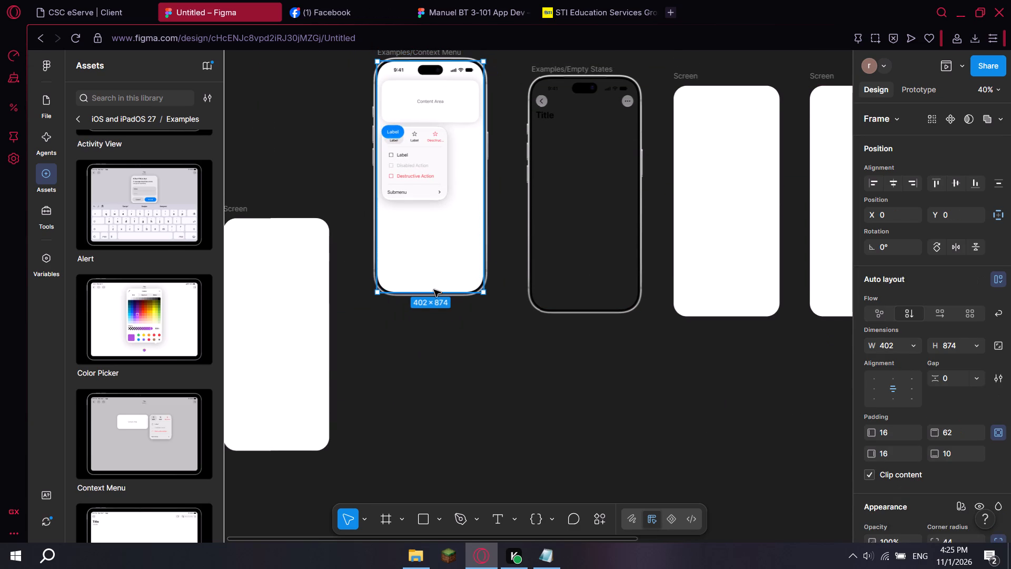
drag(434, 290, 439, 371)
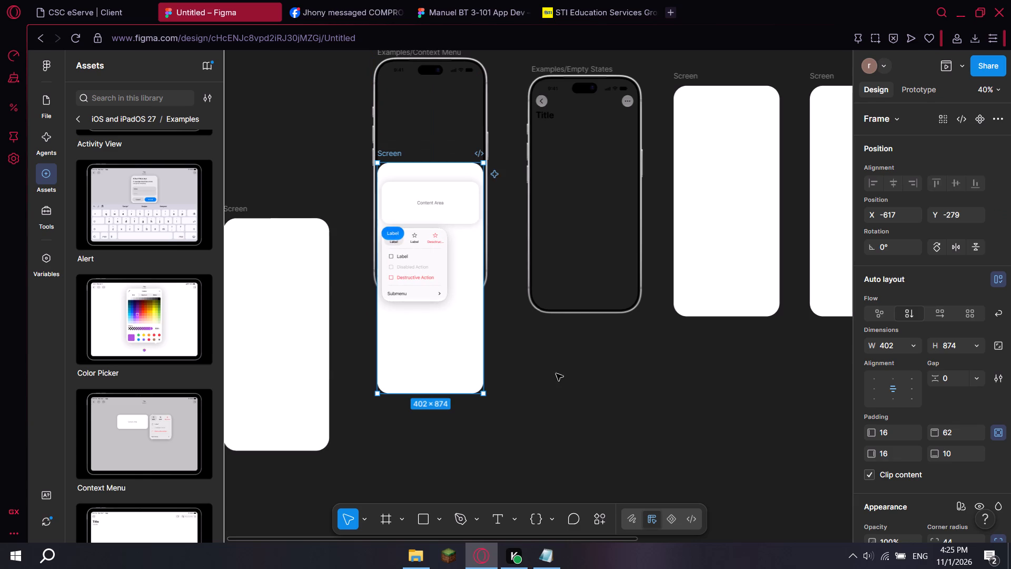
scroll(958, 377, down, 2)
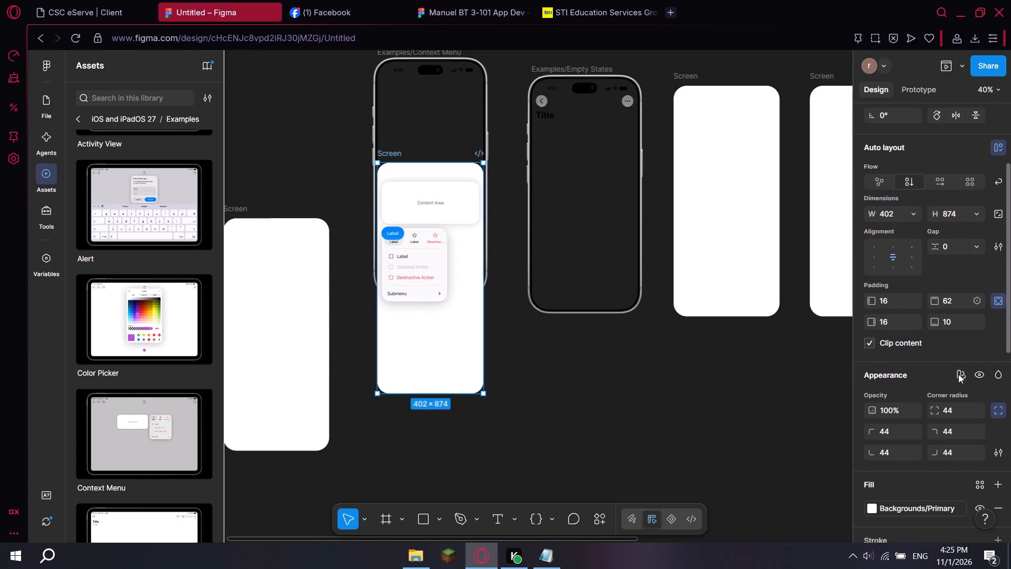
Move the Screen frame with the content area back inside the Examples/Context Menu phone outline, centred horizontally.
drag(456, 367, 474, 376)
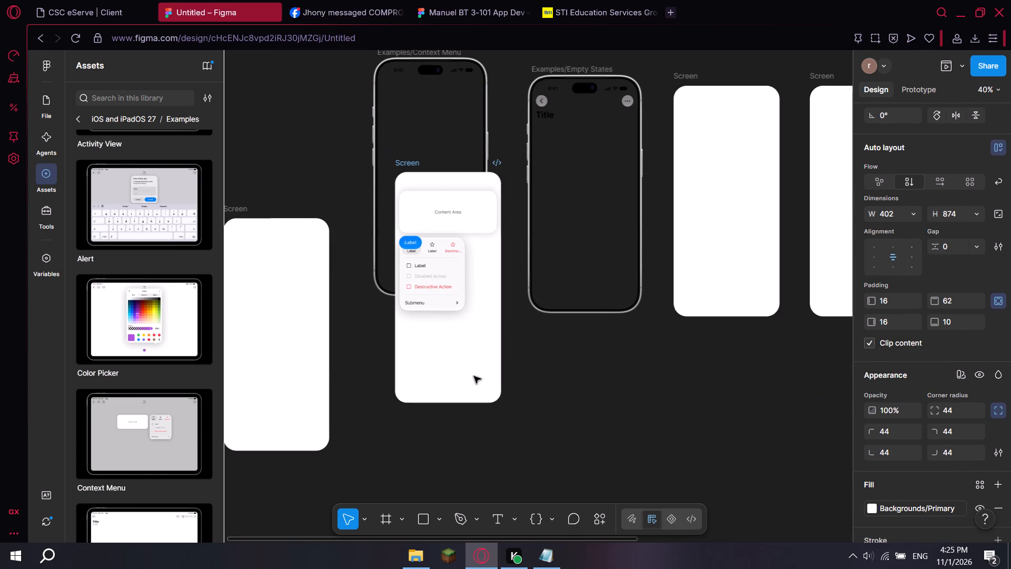
drag(474, 376, 455, 267)
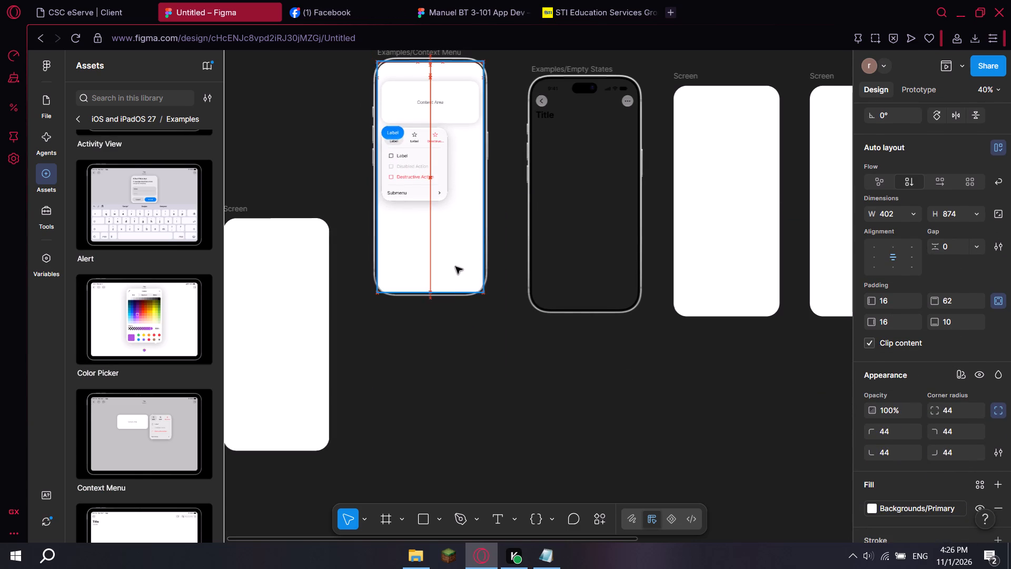
drag(455, 267, 455, 266)
click(437, 385)
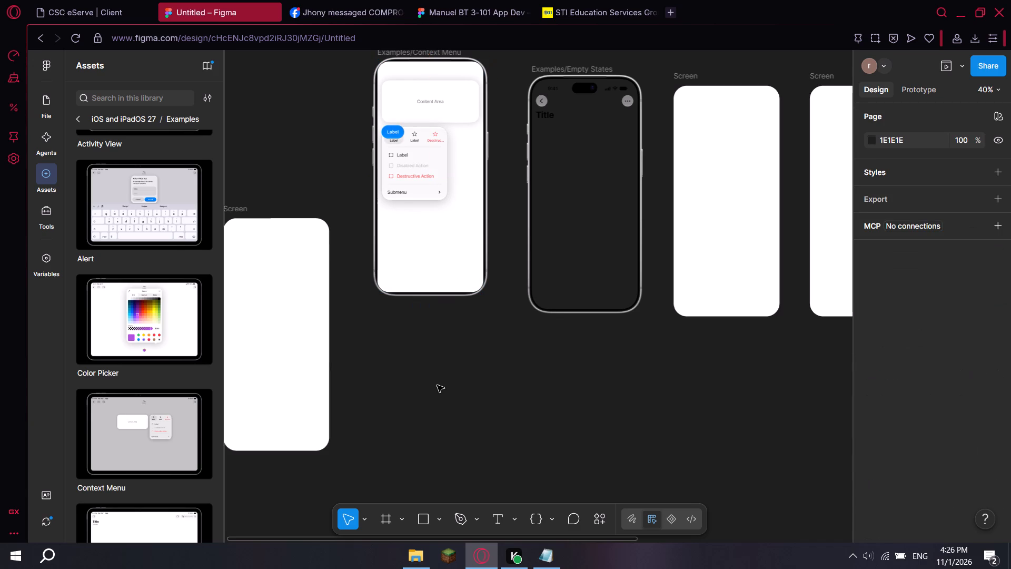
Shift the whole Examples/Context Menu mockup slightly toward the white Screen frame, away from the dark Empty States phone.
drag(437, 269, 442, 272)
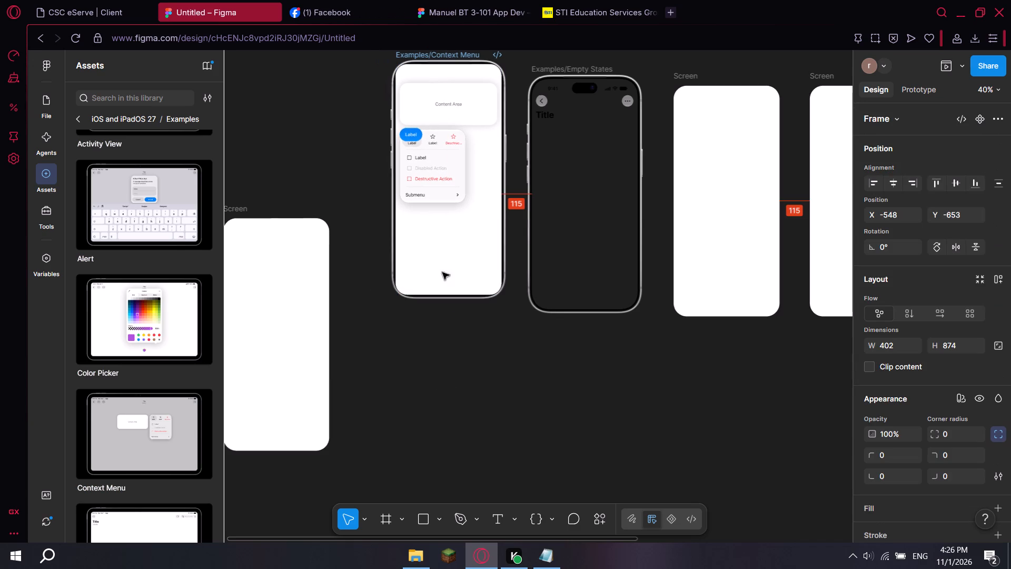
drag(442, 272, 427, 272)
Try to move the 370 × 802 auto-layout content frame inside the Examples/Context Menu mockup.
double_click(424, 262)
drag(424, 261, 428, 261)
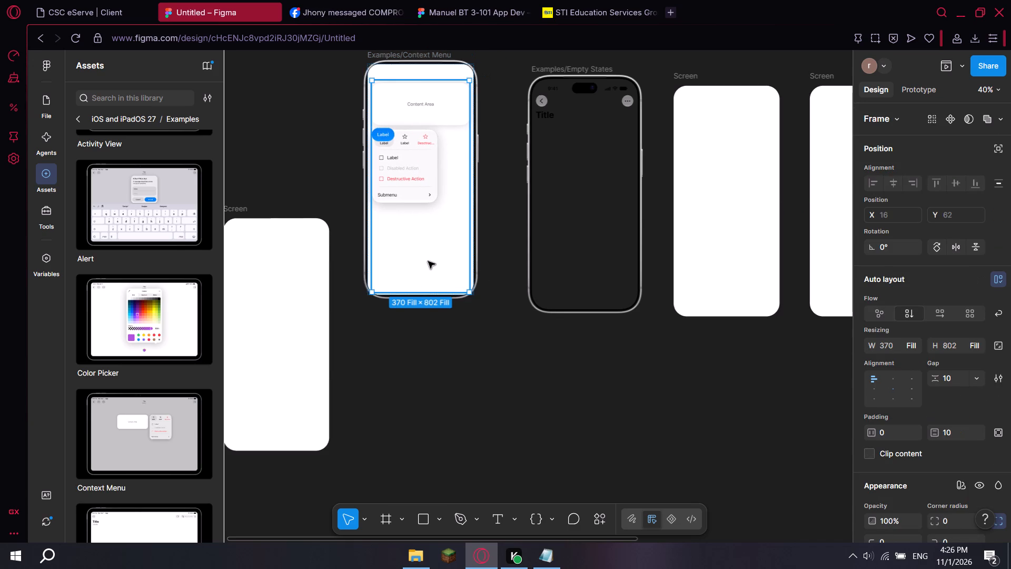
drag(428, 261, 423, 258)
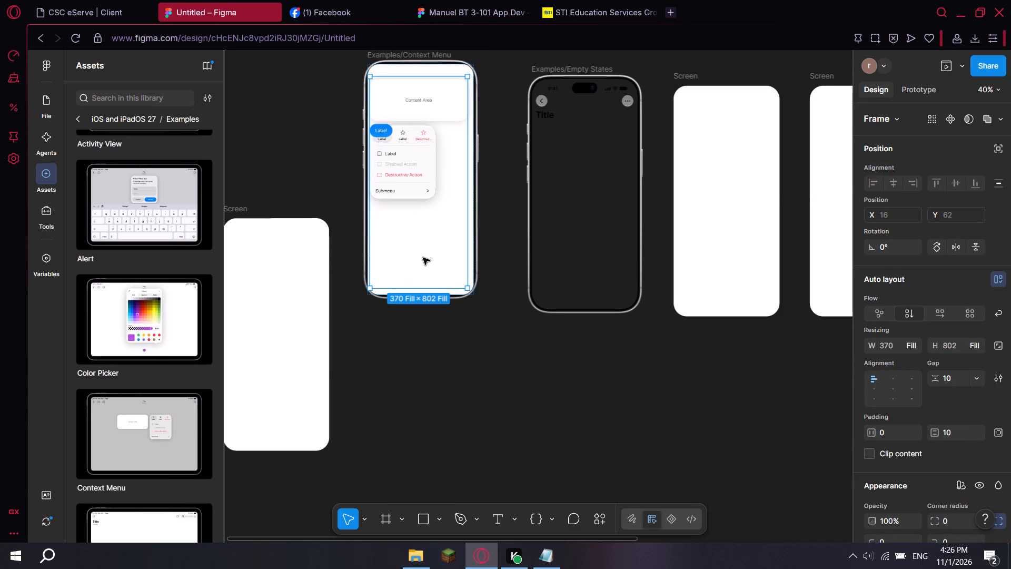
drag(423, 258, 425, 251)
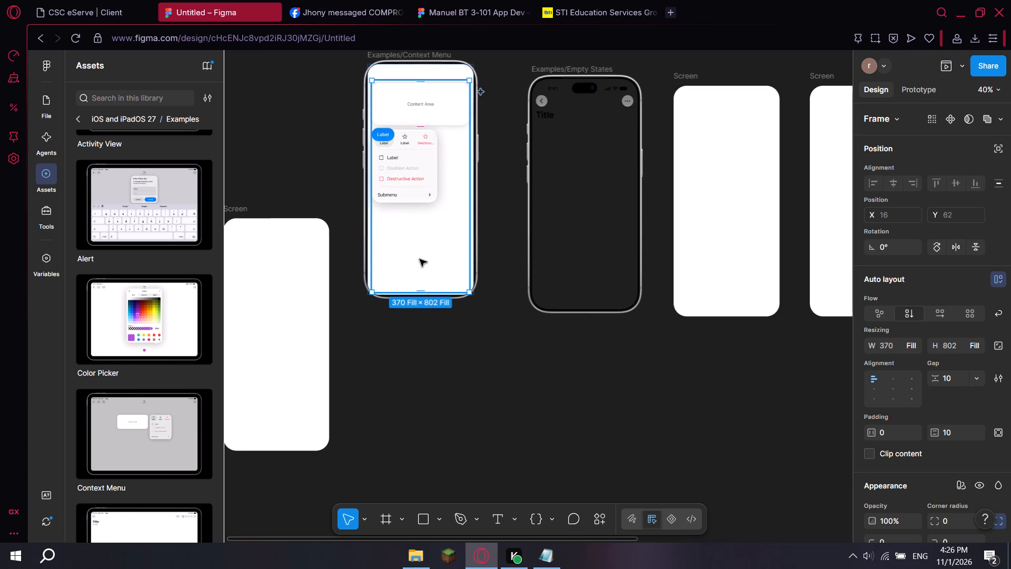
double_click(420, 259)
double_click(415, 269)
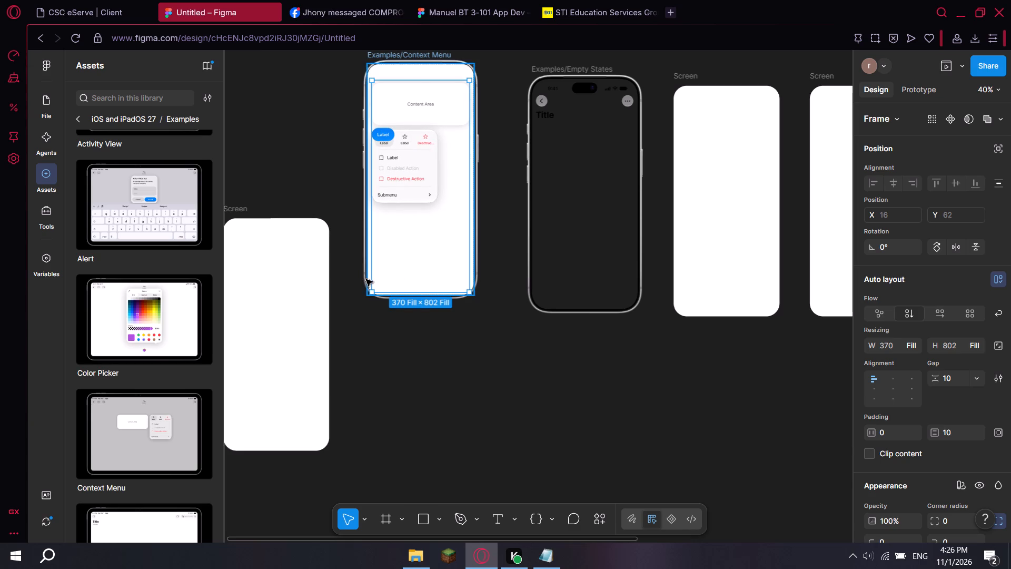
Move the Examples/Context Menu frame to X -664, Y -628.
click(366, 279)
drag(430, 269, 427, 276)
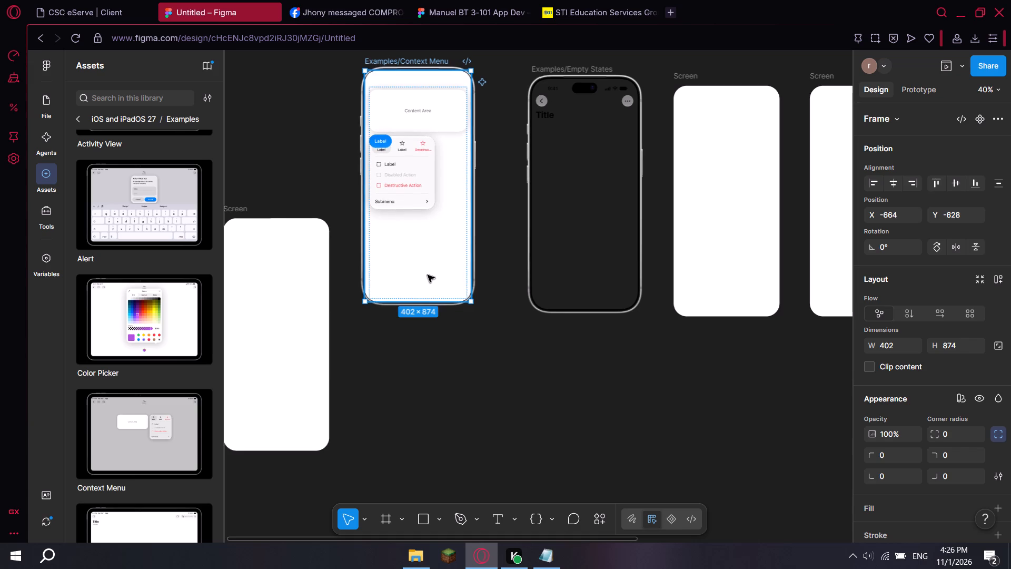
Shift the Examples/Context Menu frame slightly to X -669, Y -638.
click(480, 293)
double_click(469, 282)
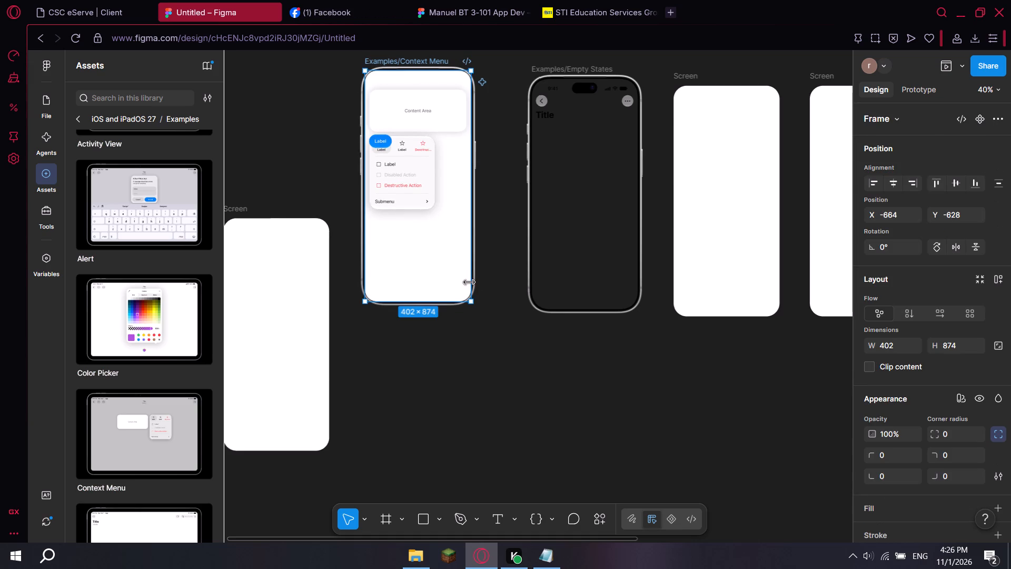
click(461, 280)
triple_click(453, 277)
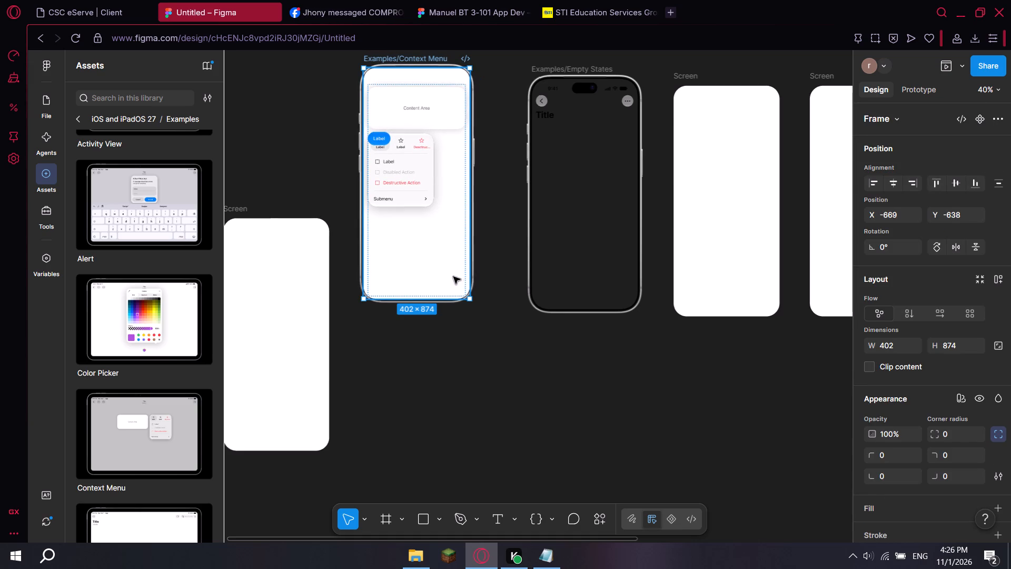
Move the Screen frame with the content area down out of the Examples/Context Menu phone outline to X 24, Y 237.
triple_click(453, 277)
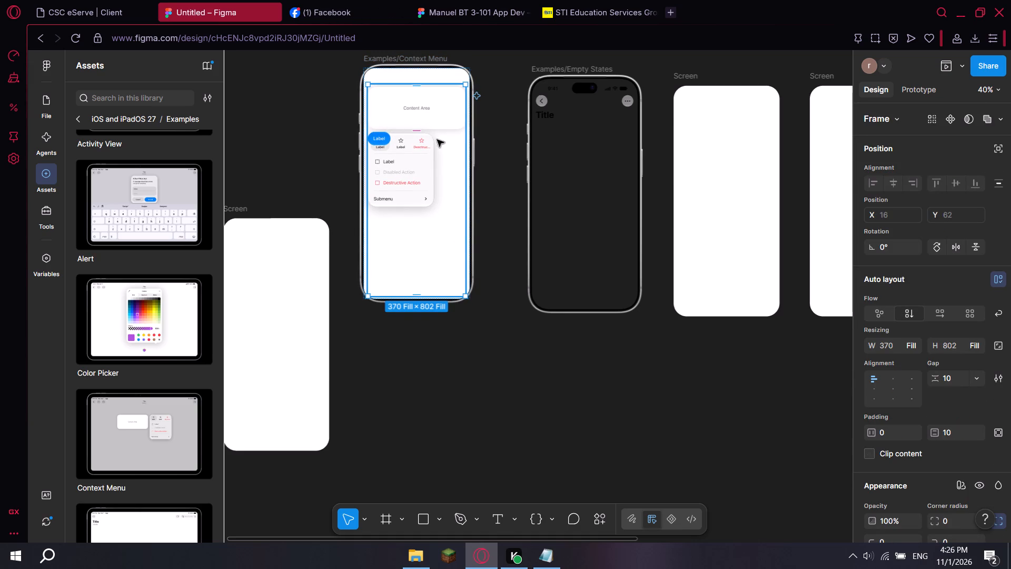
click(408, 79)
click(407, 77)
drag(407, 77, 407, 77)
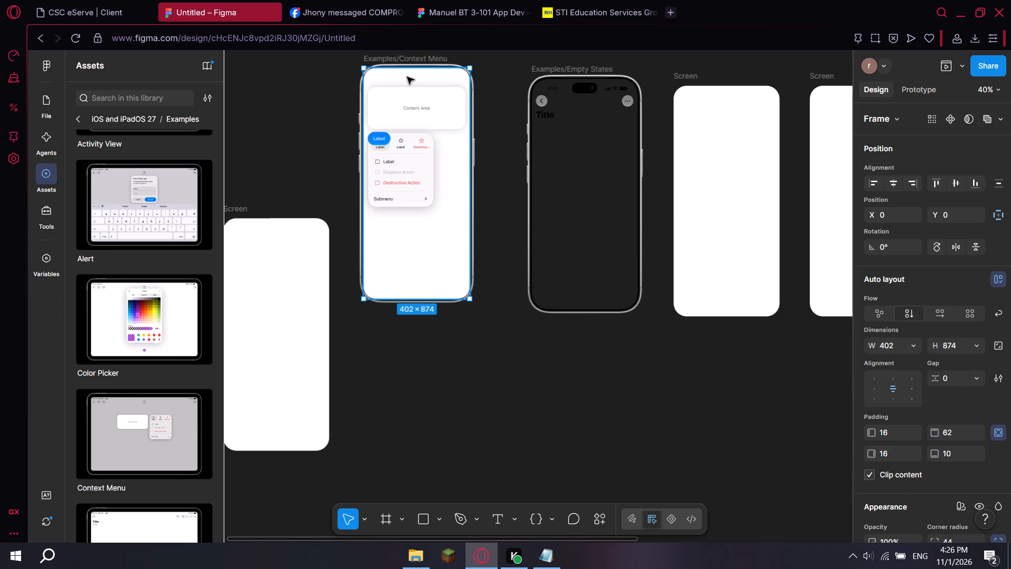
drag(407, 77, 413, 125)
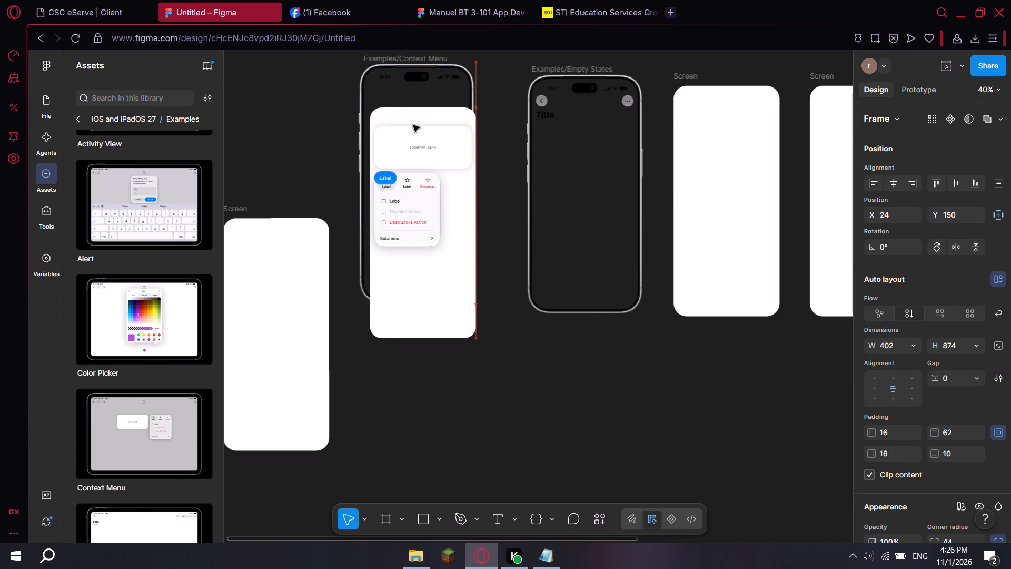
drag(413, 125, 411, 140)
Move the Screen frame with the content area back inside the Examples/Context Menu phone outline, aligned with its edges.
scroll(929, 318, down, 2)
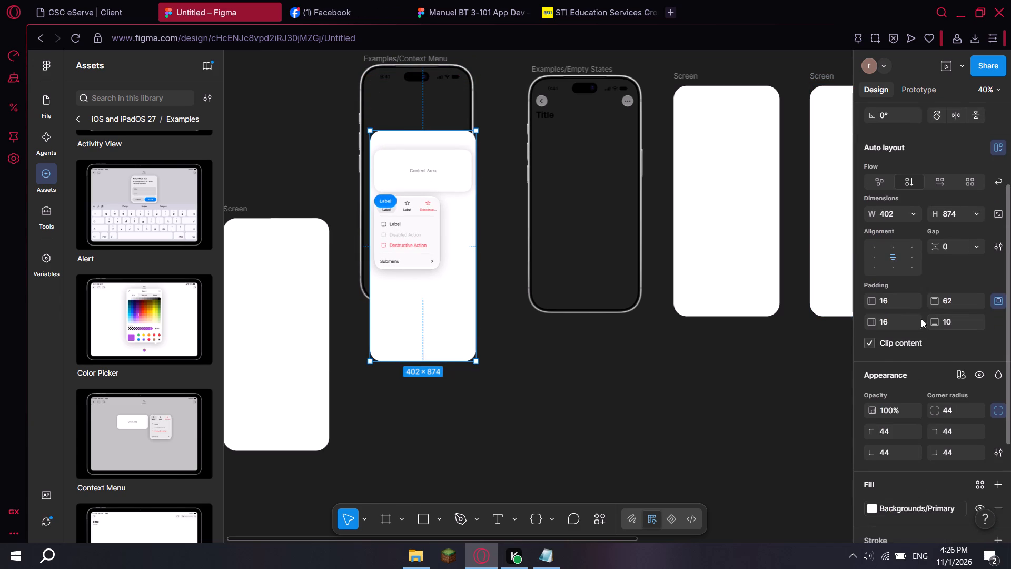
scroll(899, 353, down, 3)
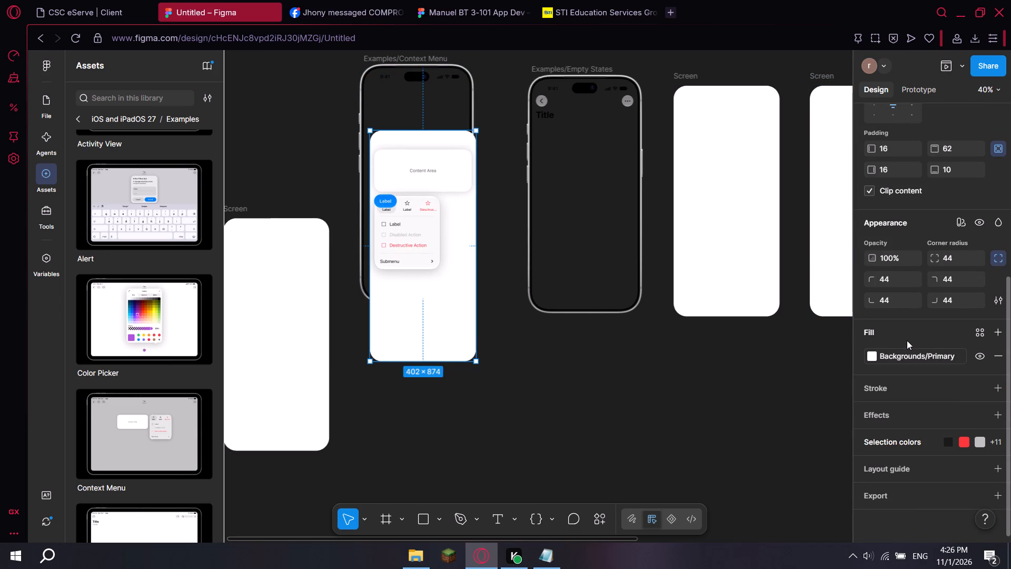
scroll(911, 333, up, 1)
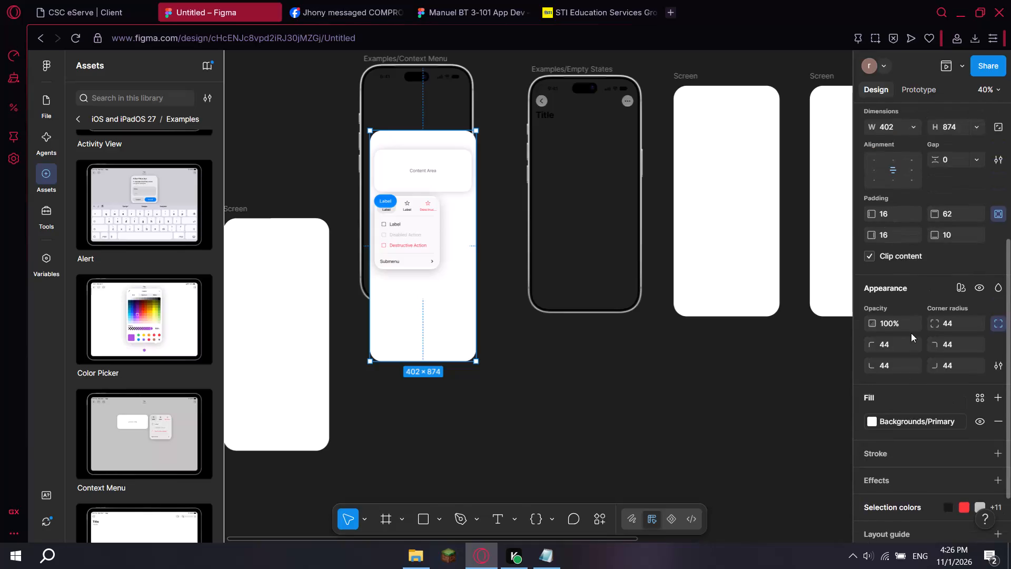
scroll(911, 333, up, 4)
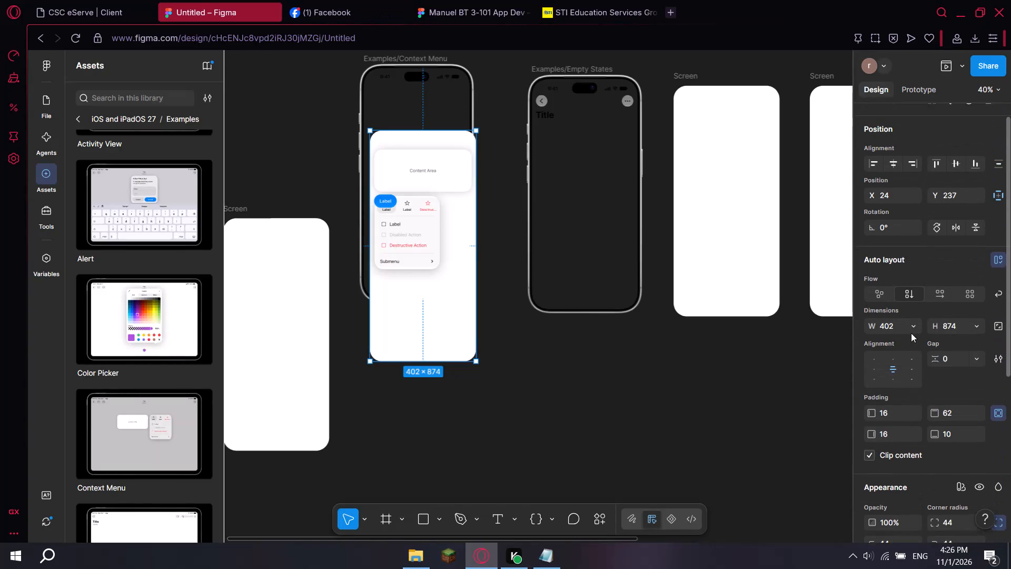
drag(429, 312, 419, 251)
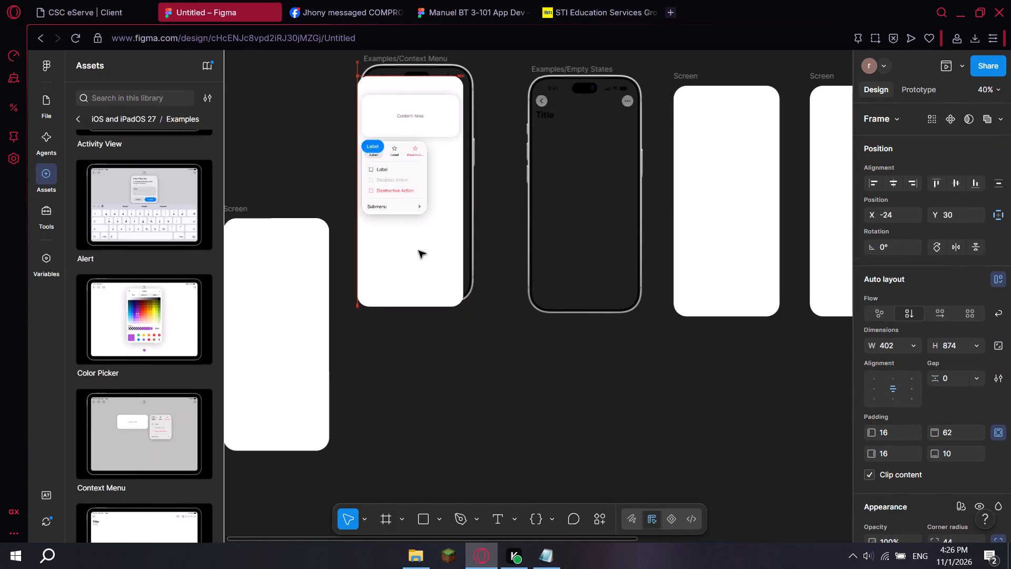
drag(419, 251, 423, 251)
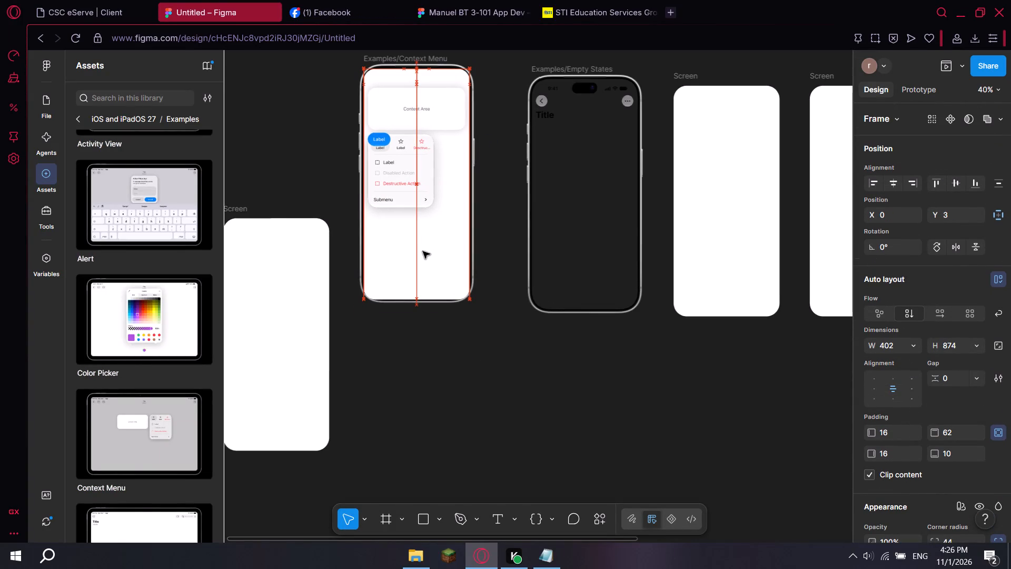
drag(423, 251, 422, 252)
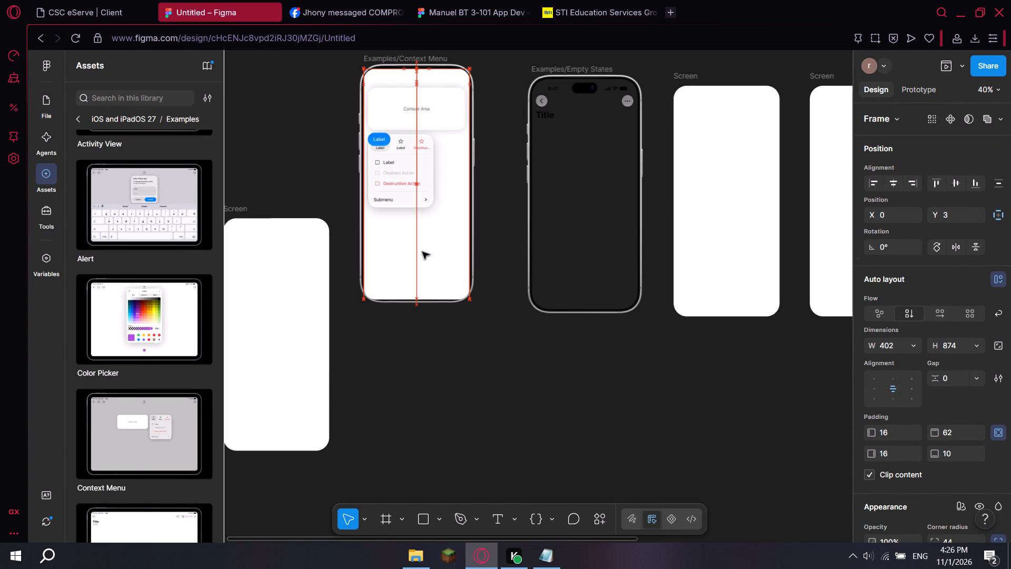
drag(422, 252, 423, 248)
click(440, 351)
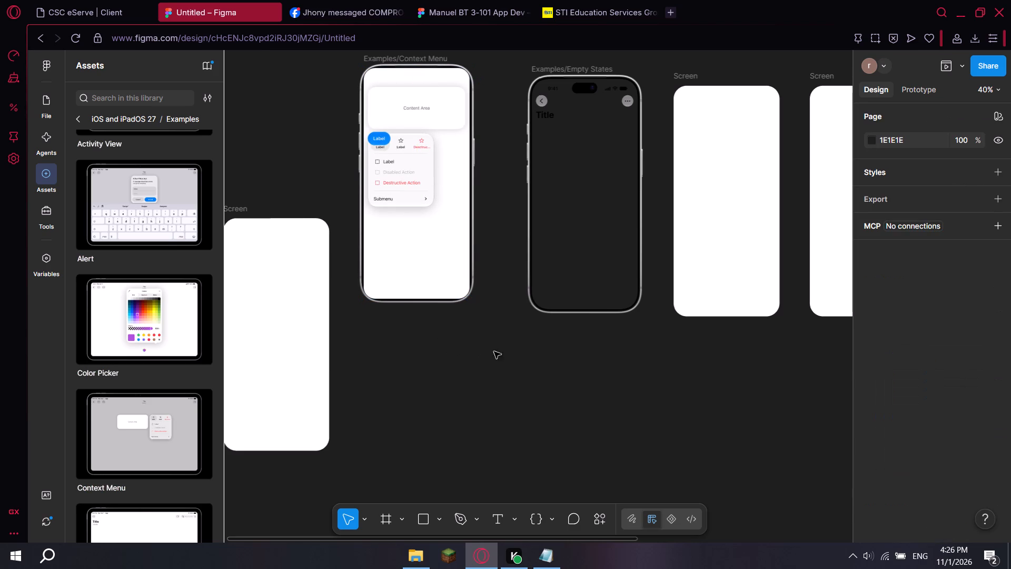
Move the title toolbar and the status bar out of the Examples/Empty States phone, placing both above it.
middle_drag(606, 349, 420, 380)
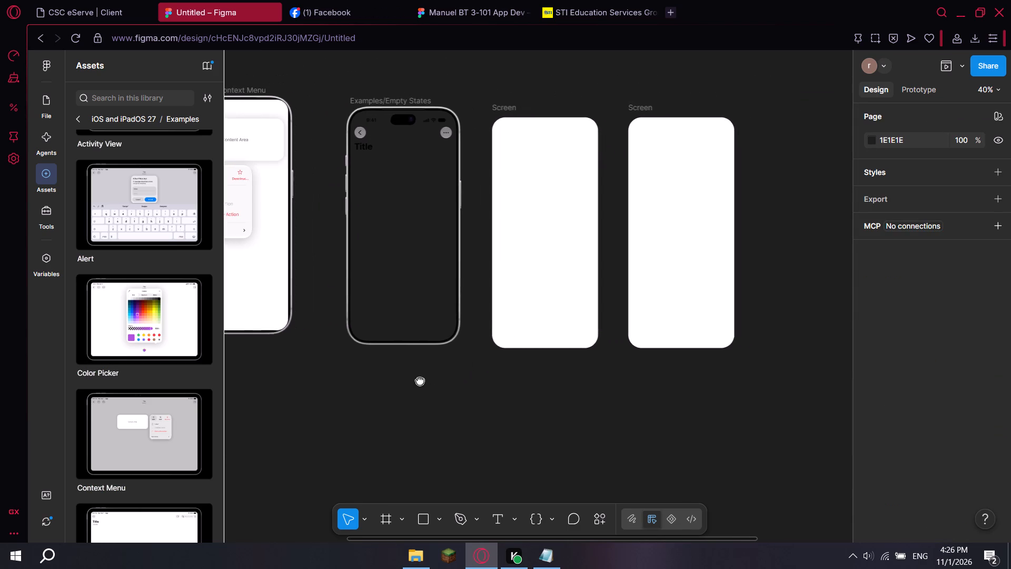
middle_drag(420, 380, 645, 349)
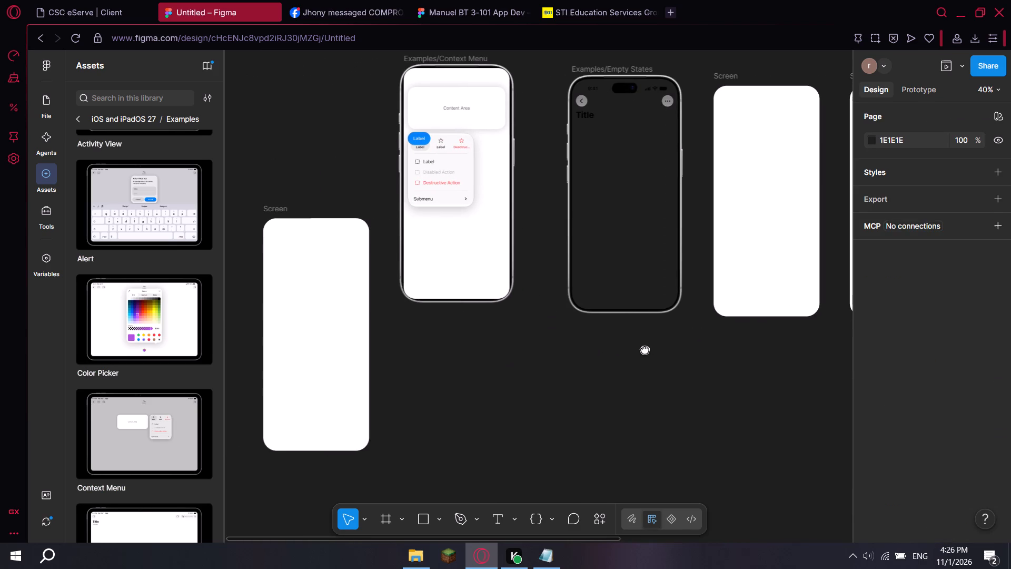
middle_drag(645, 349, 419, 380)
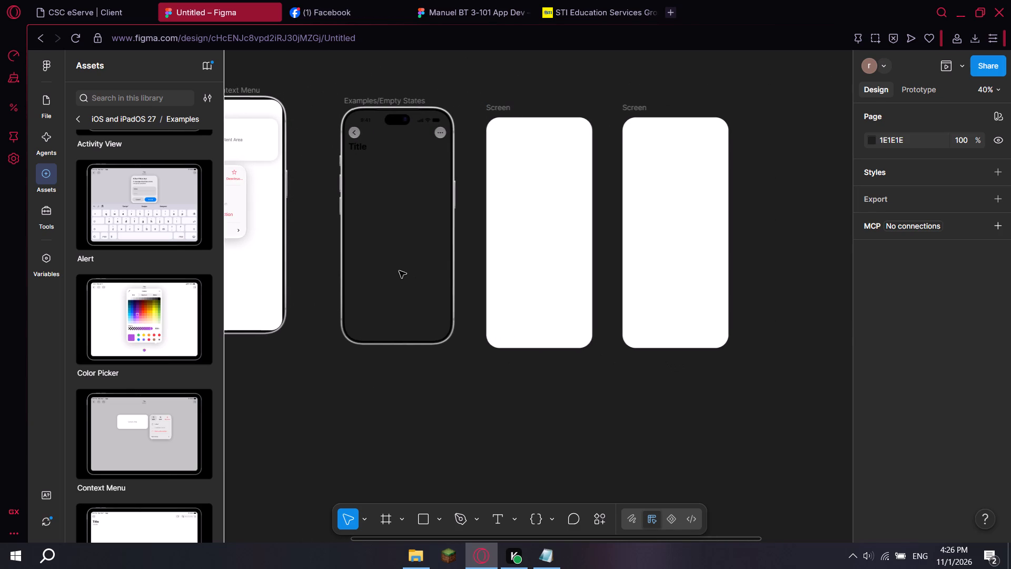
click(397, 266)
click(386, 143)
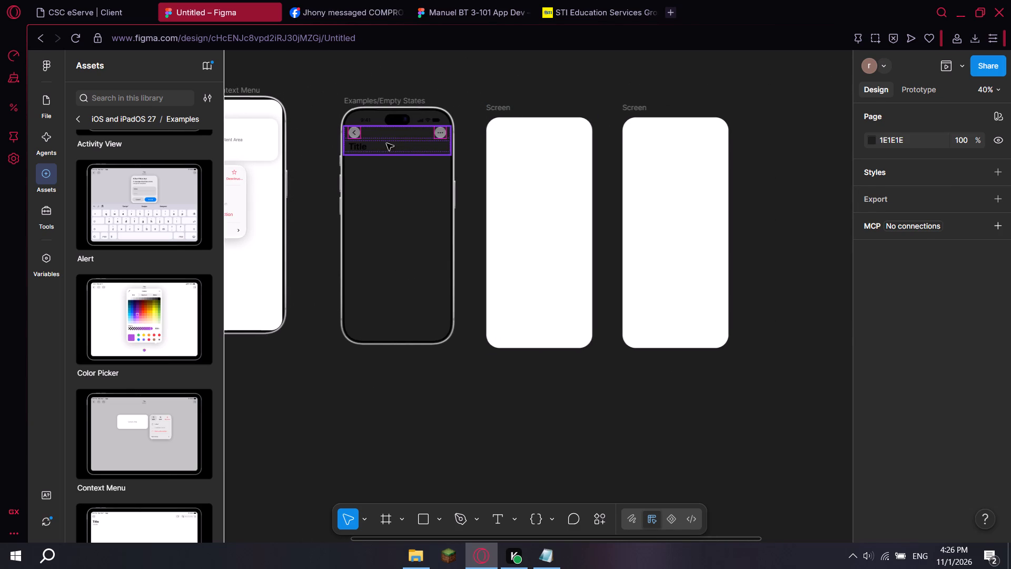
drag(392, 138, 511, 82)
click(408, 124)
drag(407, 123, 389, 75)
Fit the white Screen frame farthest from the Examples/Empty States phone inside that phone's outline at X 0, Y 0.
drag(663, 217, 446, 225)
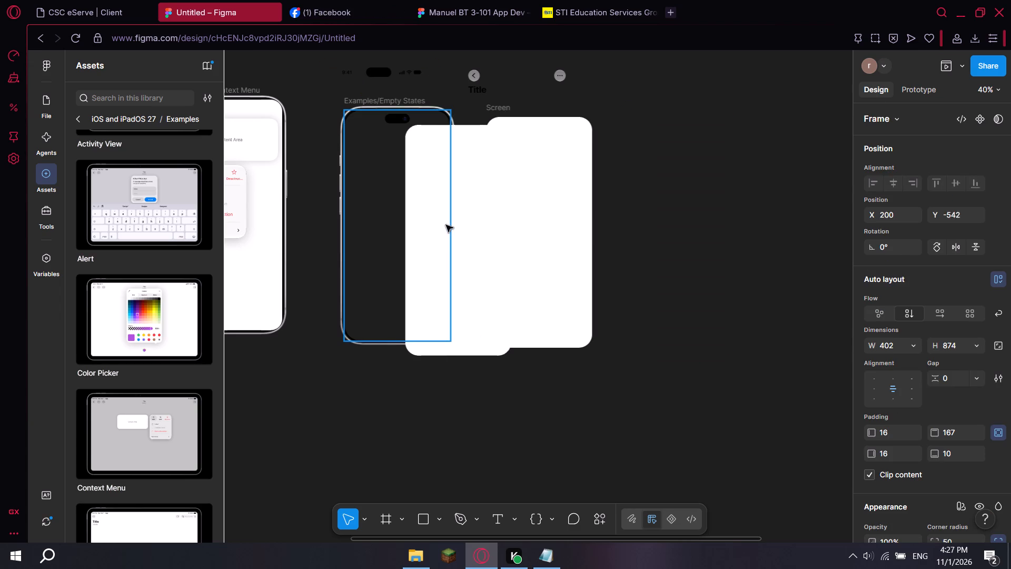
drag(446, 225, 391, 207)
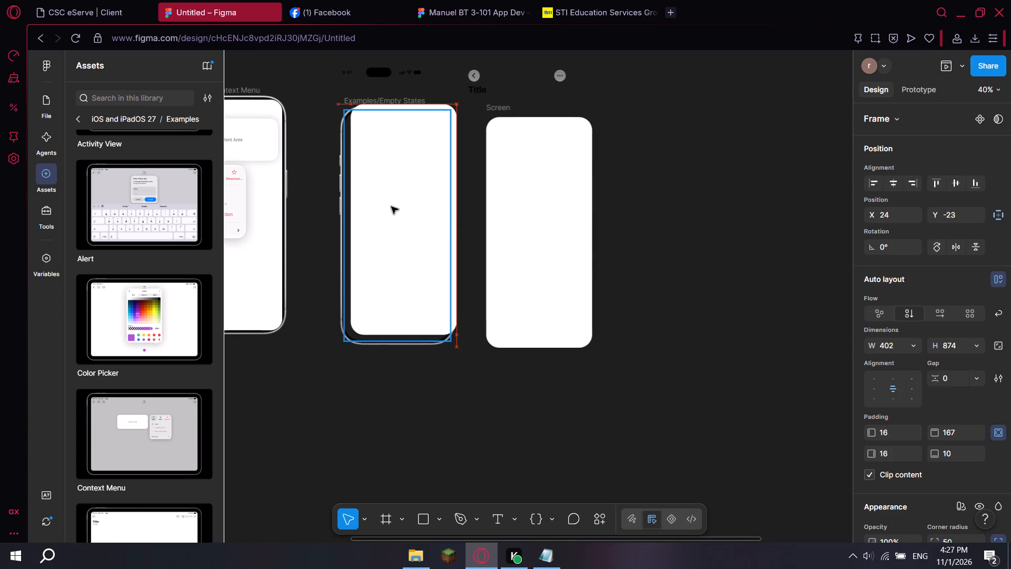
drag(391, 207, 386, 212)
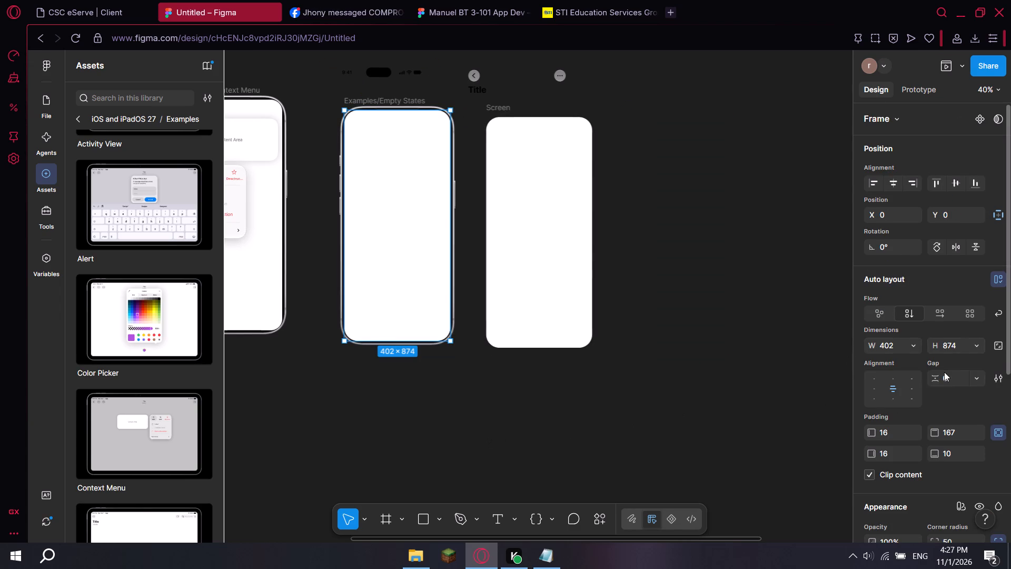
scroll(944, 372, down, 2)
click(423, 465)
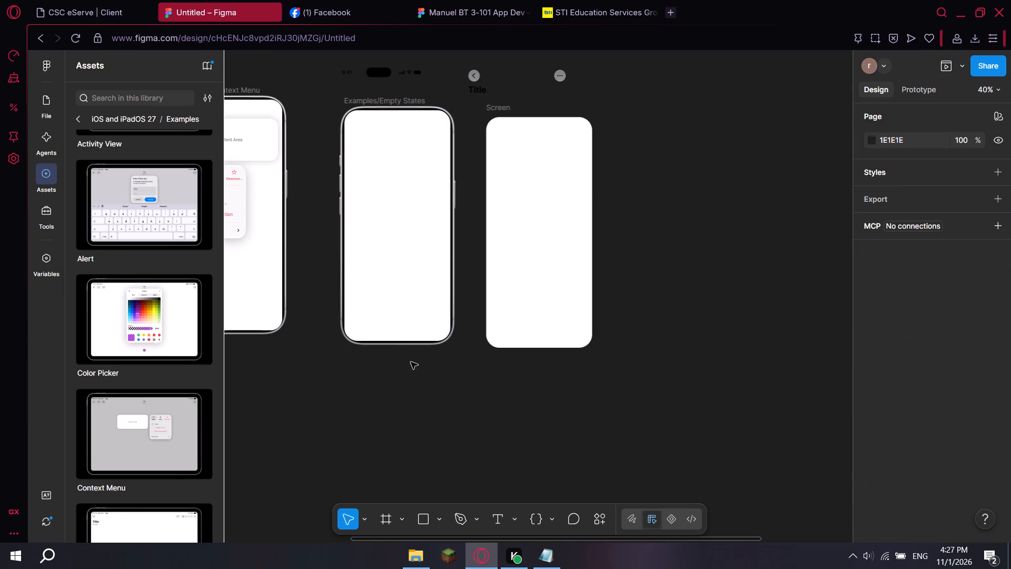
Set the corner radius of the white Screen frame inside the Examples/Empty States outline to 40.
middle_drag(301, 443, 521, 426)
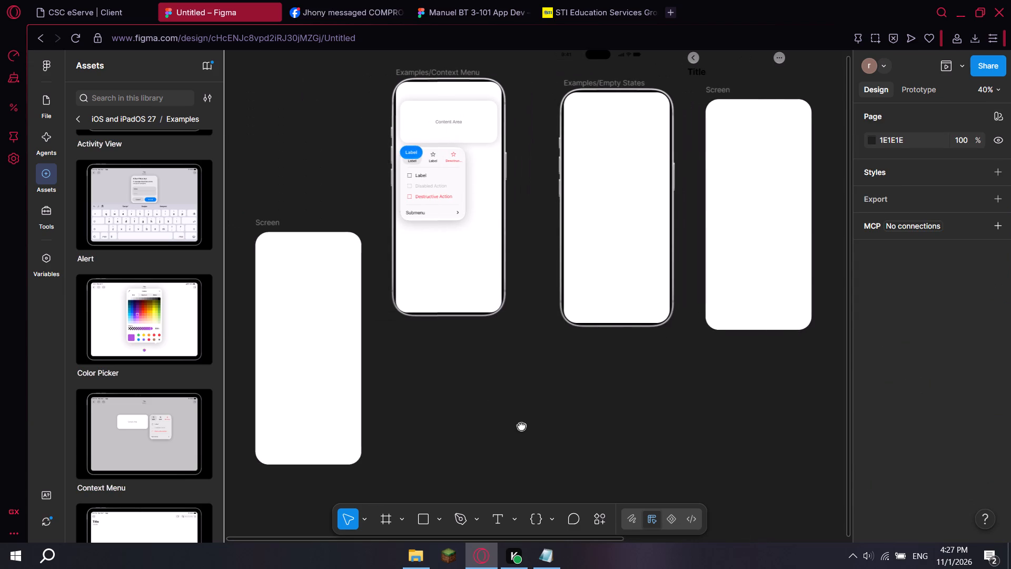
middle_drag(521, 426, 460, 440)
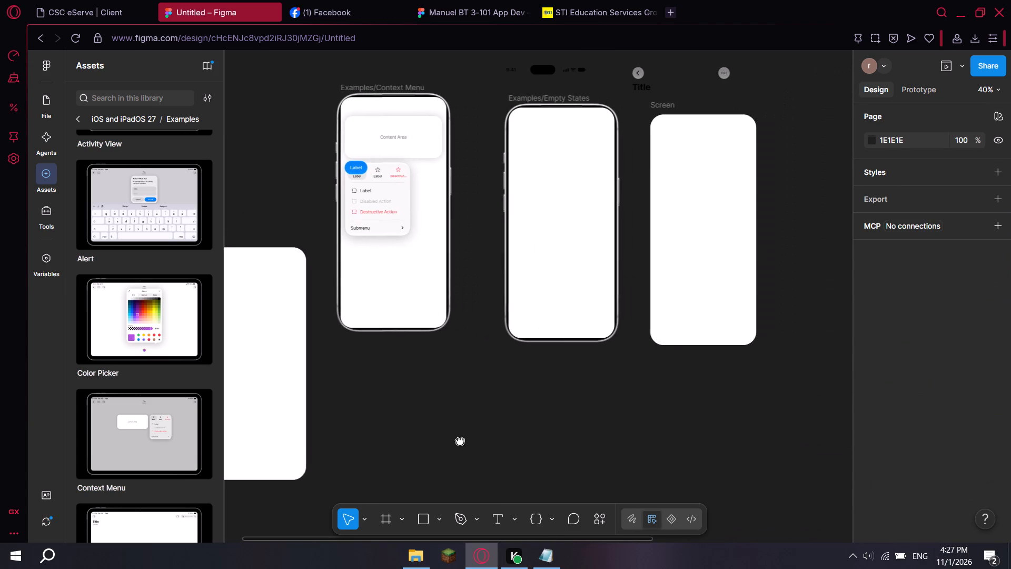
middle_drag(460, 440, 395, 455)
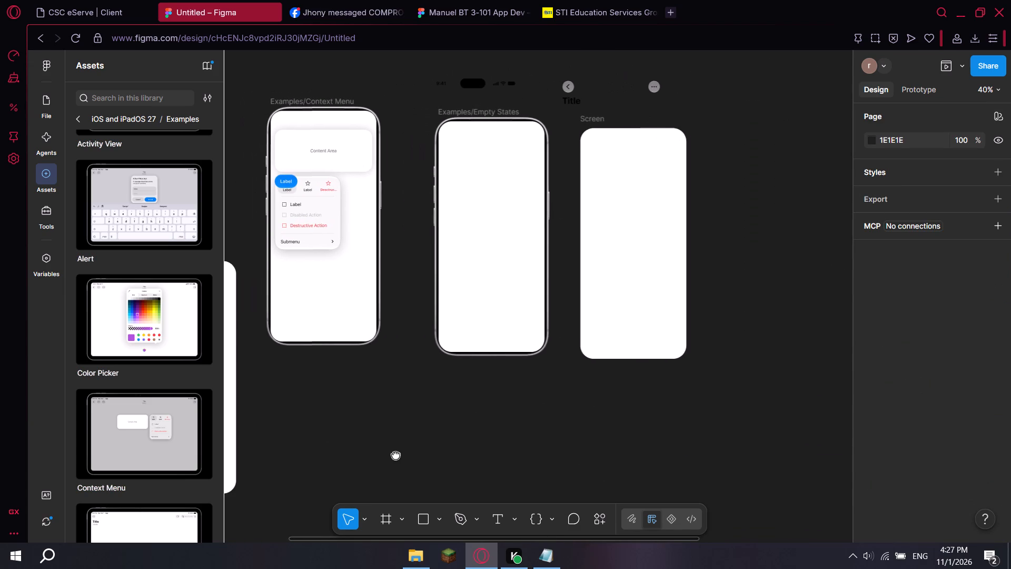
middle_drag(395, 455, 434, 455)
click(510, 305)
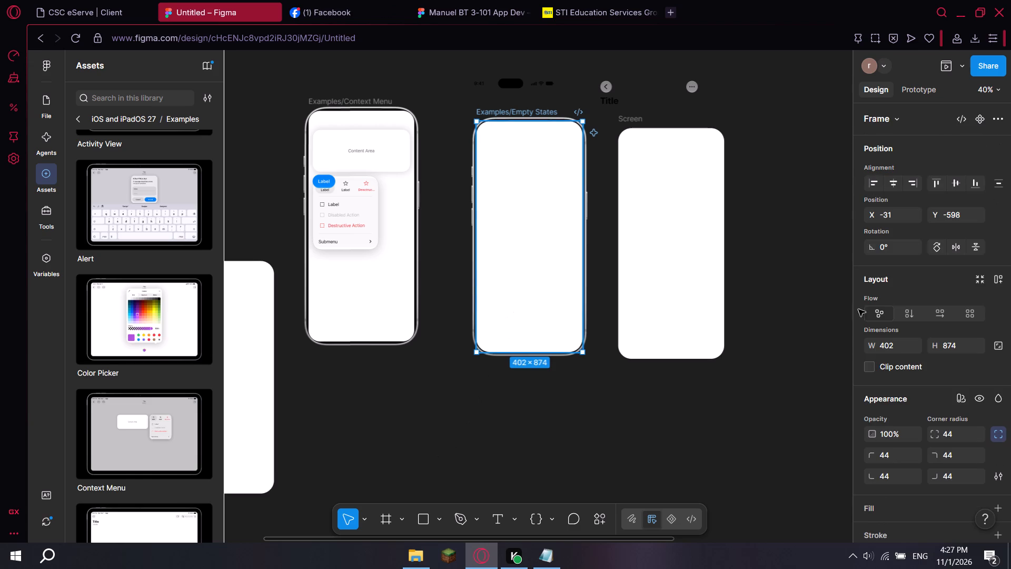
double_click(543, 258)
scroll(961, 390, down, 1)
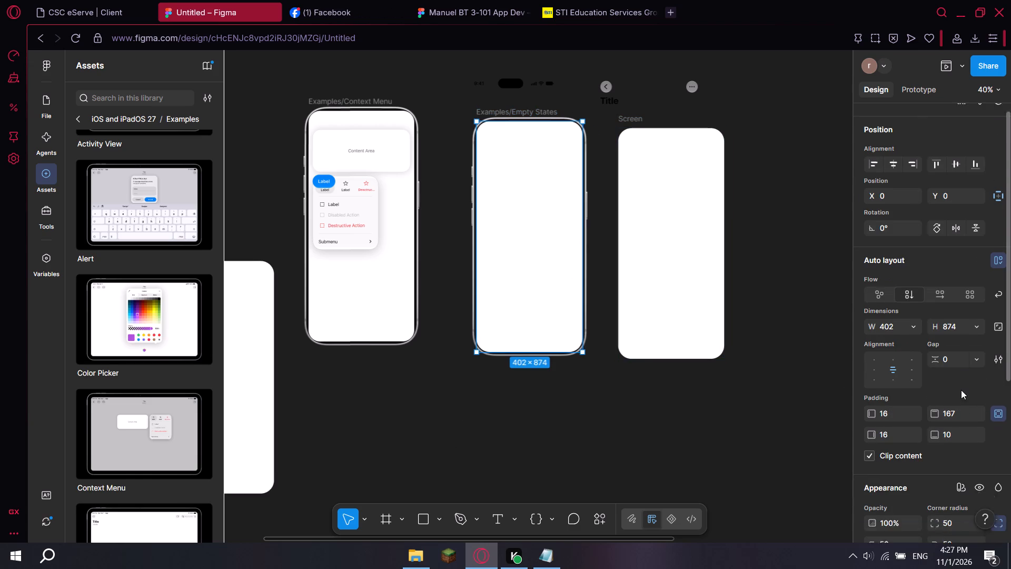
scroll(961, 390, down, 1)
click(959, 417)
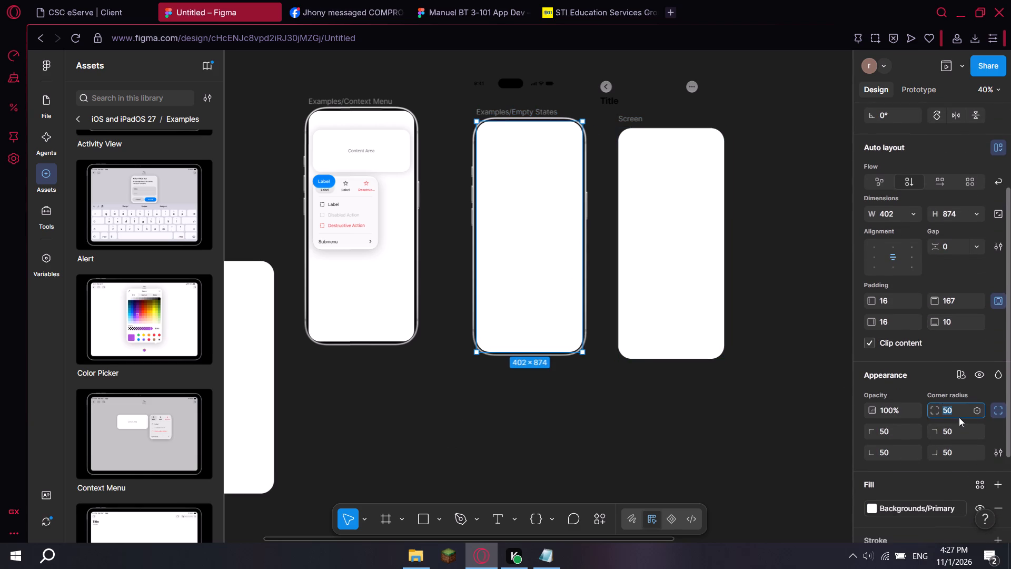
key(BackSpace)
text(44)
key(BackSpace)
key(0)
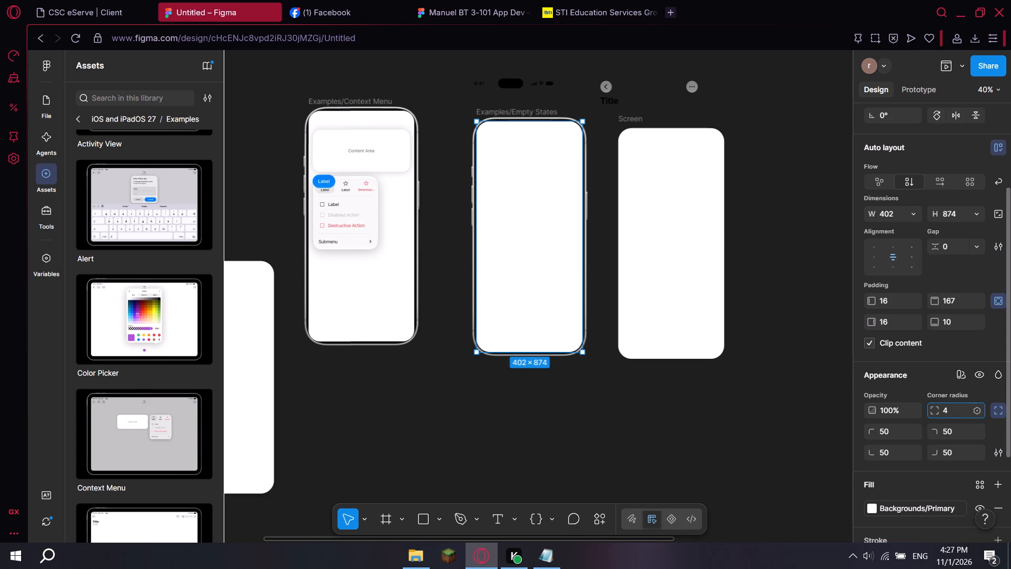
key(Return)
click(673, 443)
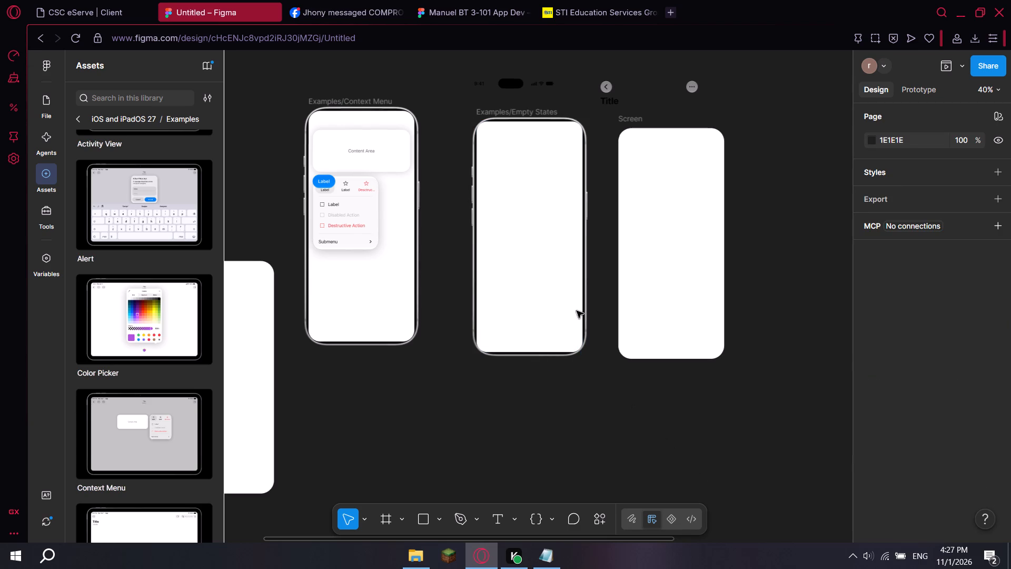
Set the corner radius of the outer Examples/Empty States frame to 60.
click(561, 291)
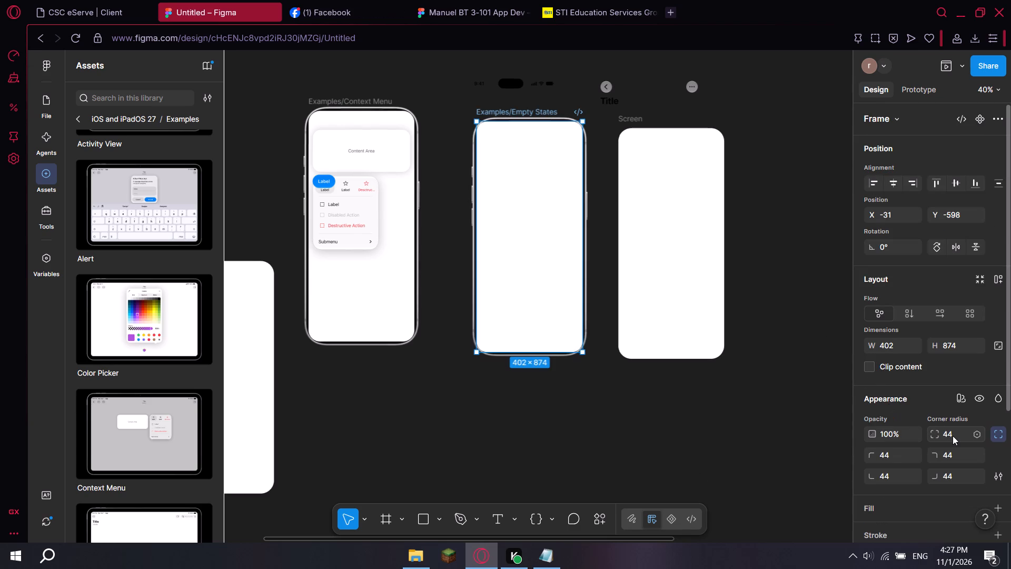
click(958, 435)
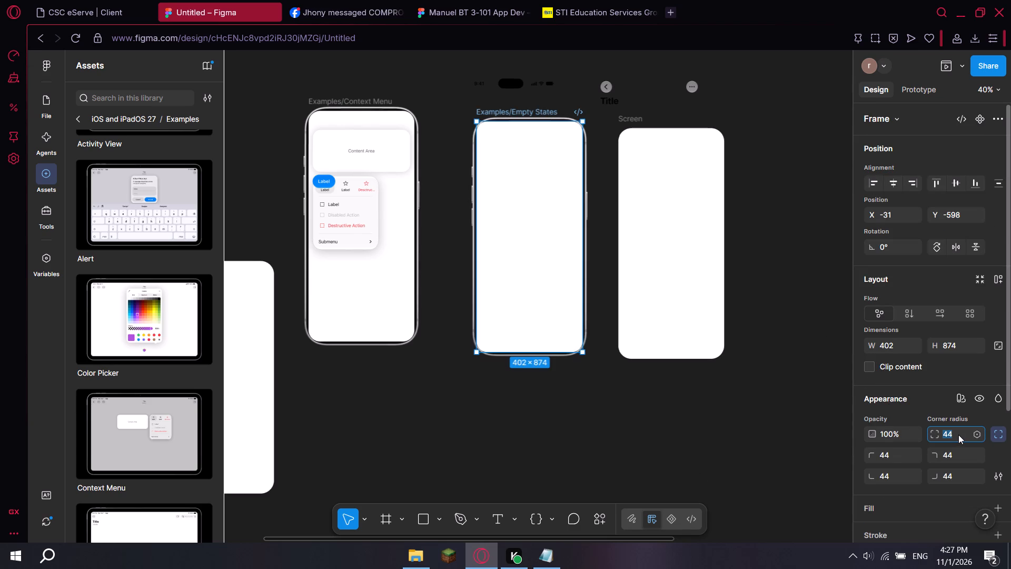
key(BackSpace)
text(50)
key(BackSpace)
key(BackSpace)
text(60)
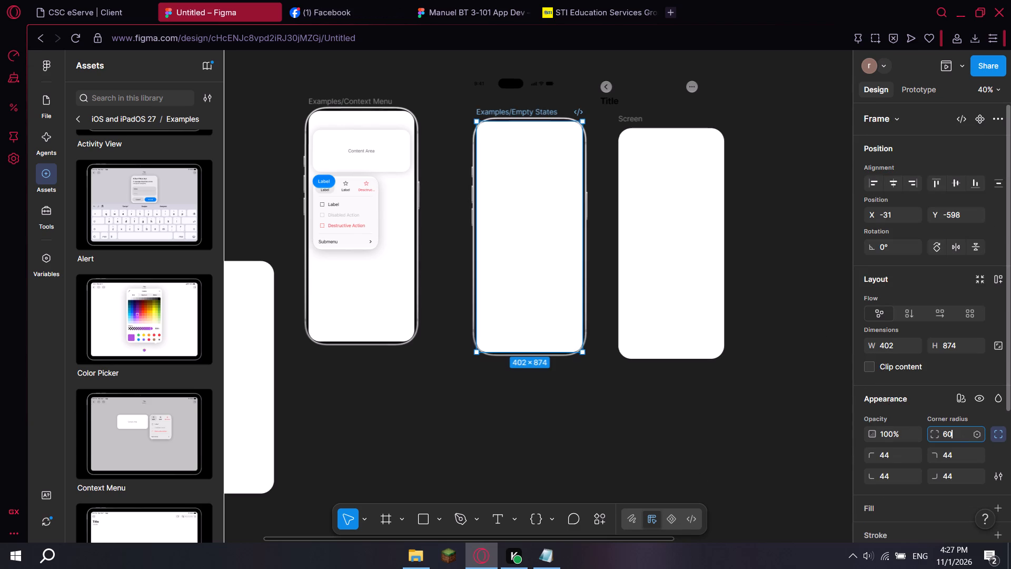
key(Return)
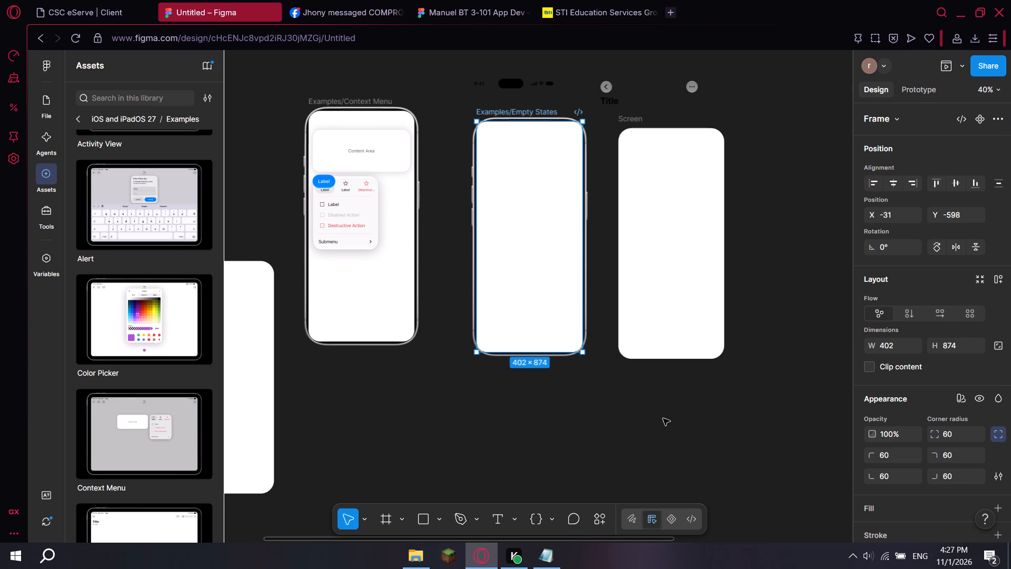
click(663, 418)
Set the corner radius of the outer Examples/Empty States frame to 44.
click(562, 341)
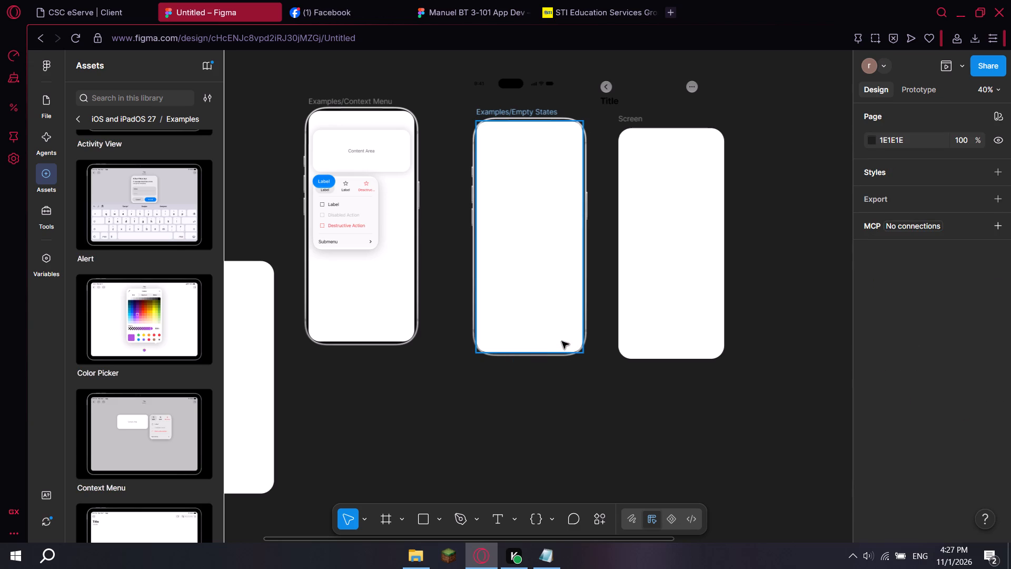
click(954, 433)
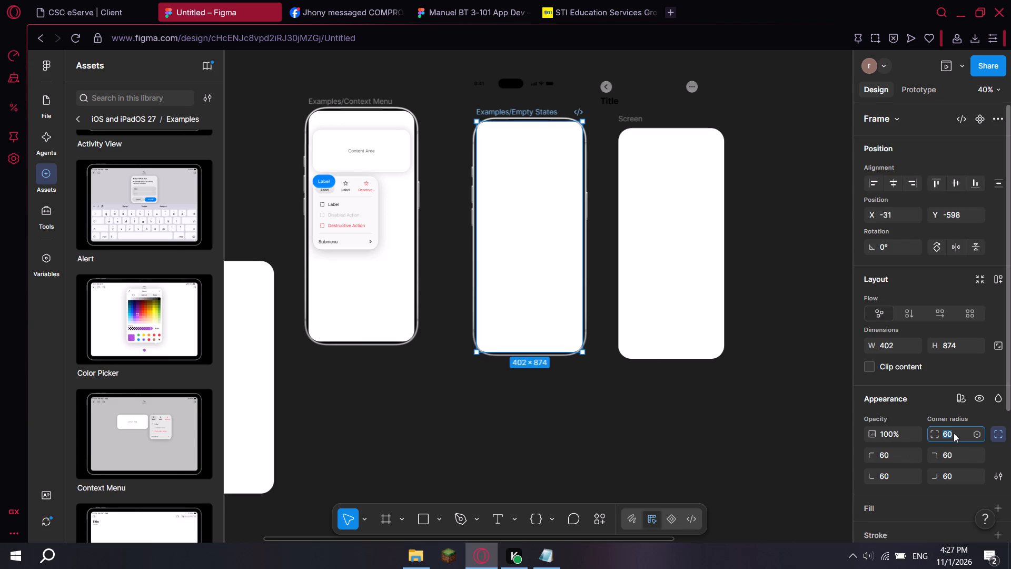
key(BackSpace)
key(BackSpace)
text(44)
key(Return)
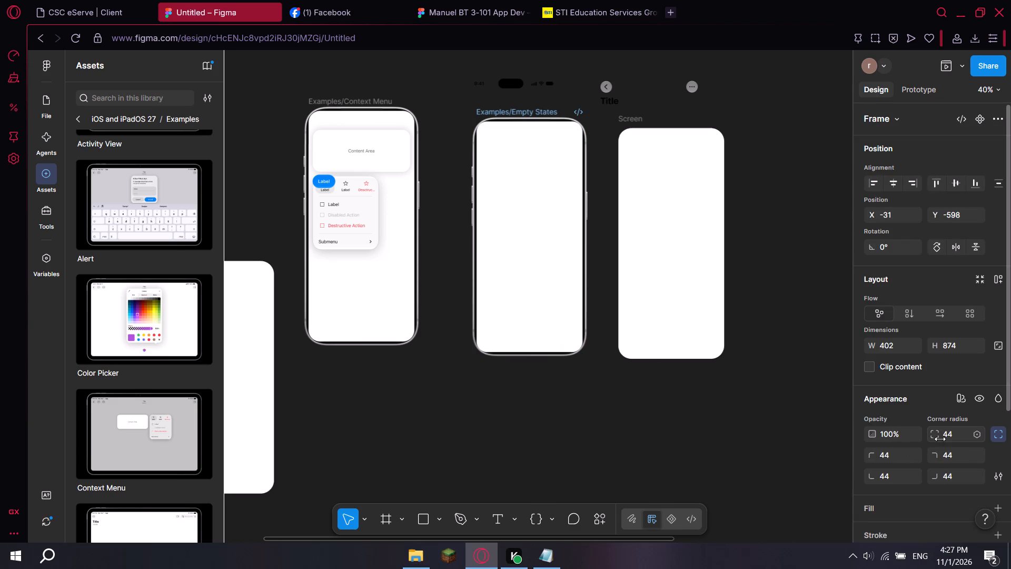
click(944, 434)
click(680, 467)
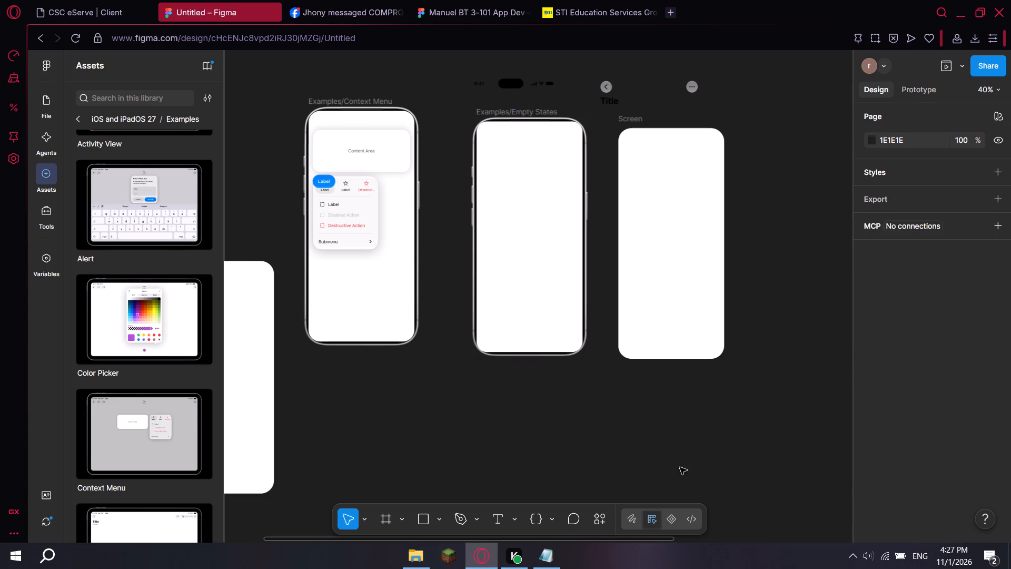
Move the title toolbar back into the Examples/Empty States phone at X 0, Y 117.
drag(636, 91, 517, 155)
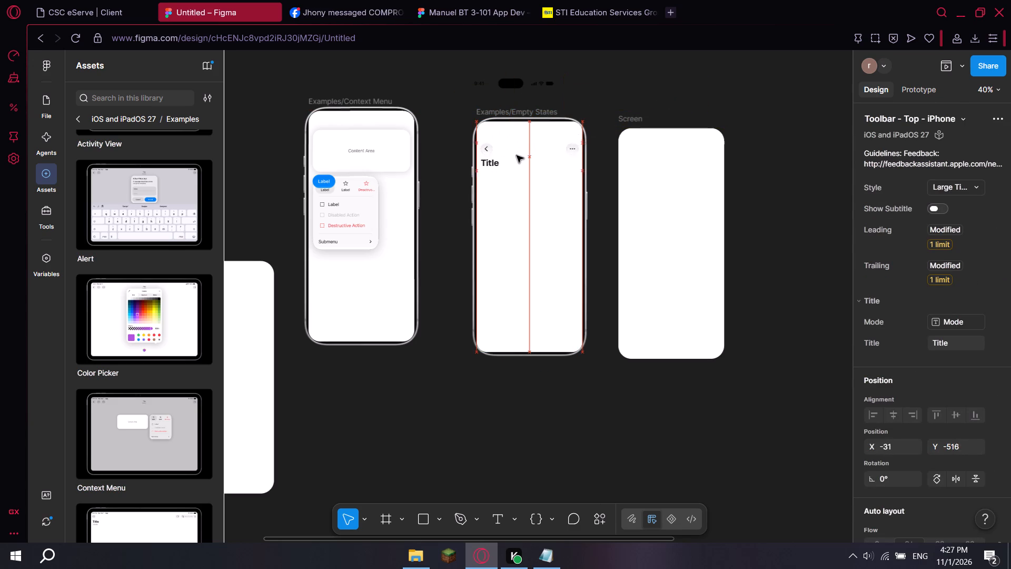
drag(517, 155, 517, 162)
Move the status bar back into the Examples/Empty States phone, above the title toolbar, at X 0, Y 0.
drag(509, 86, 516, 100)
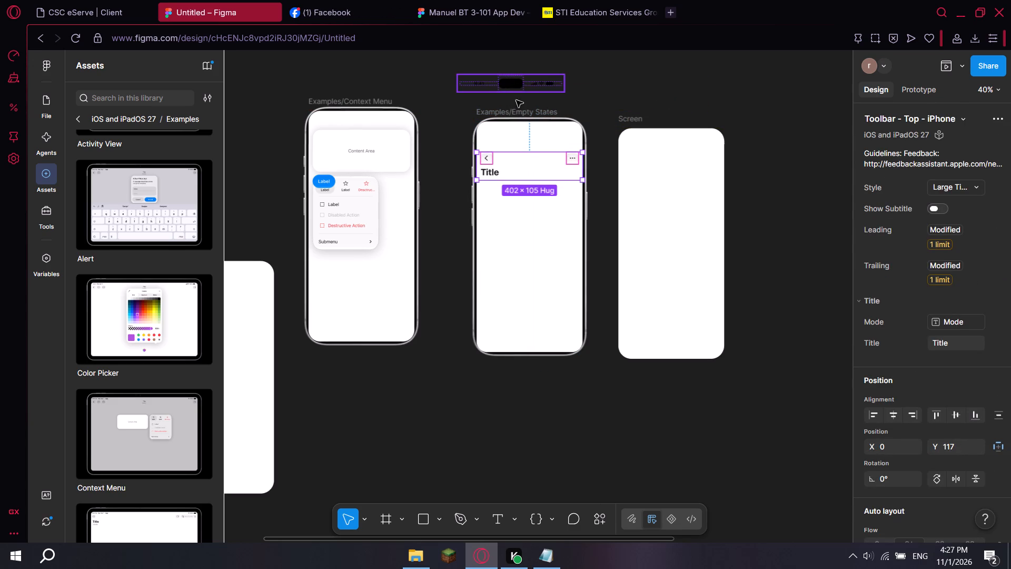
drag(516, 100, 522, 134)
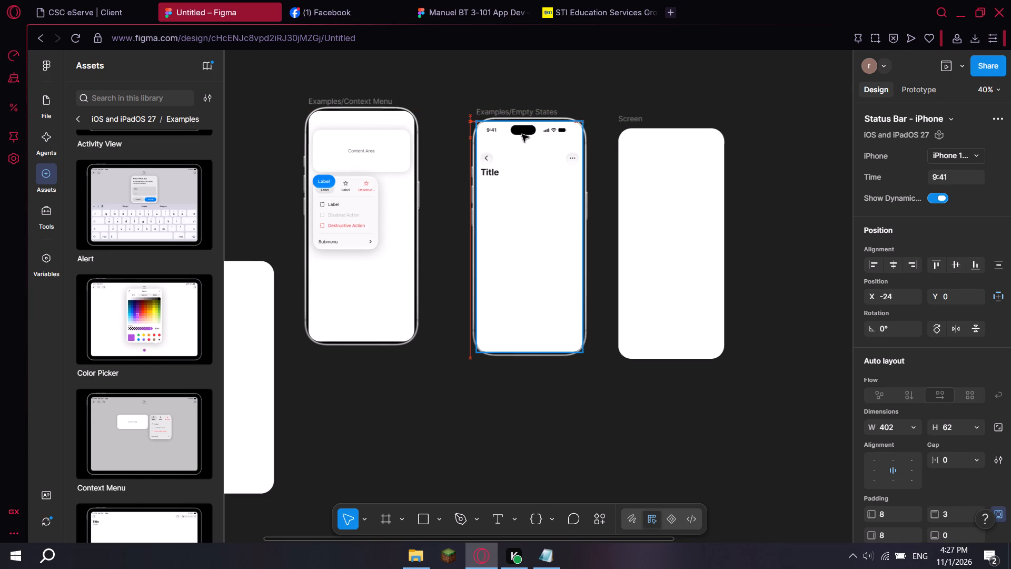
drag(522, 134, 526, 134)
click(610, 319)
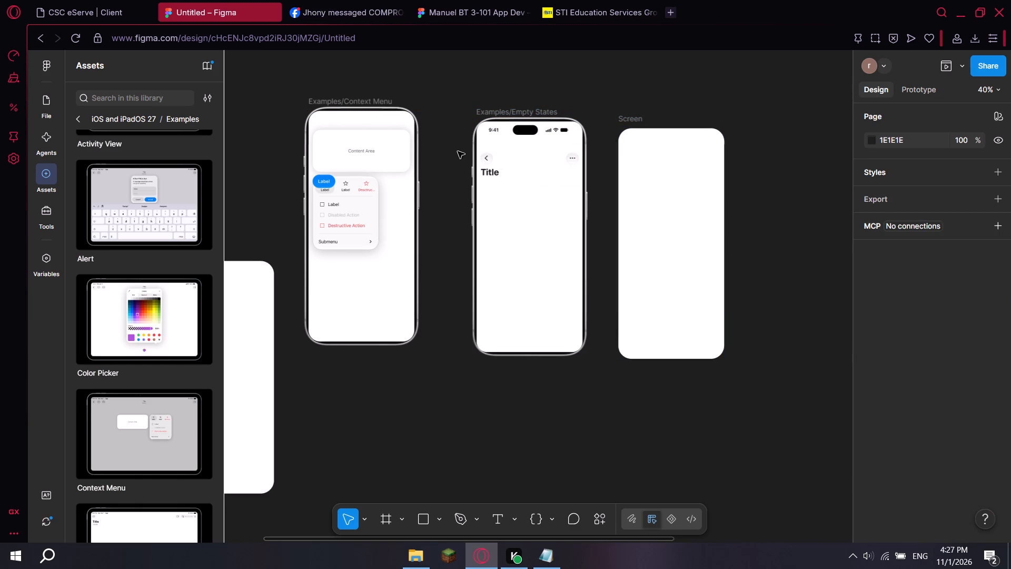
ctrl+scroll(446, 167, up, 5)
middle_drag(542, 190, 526, 216)
drag(544, 142, 551, 154)
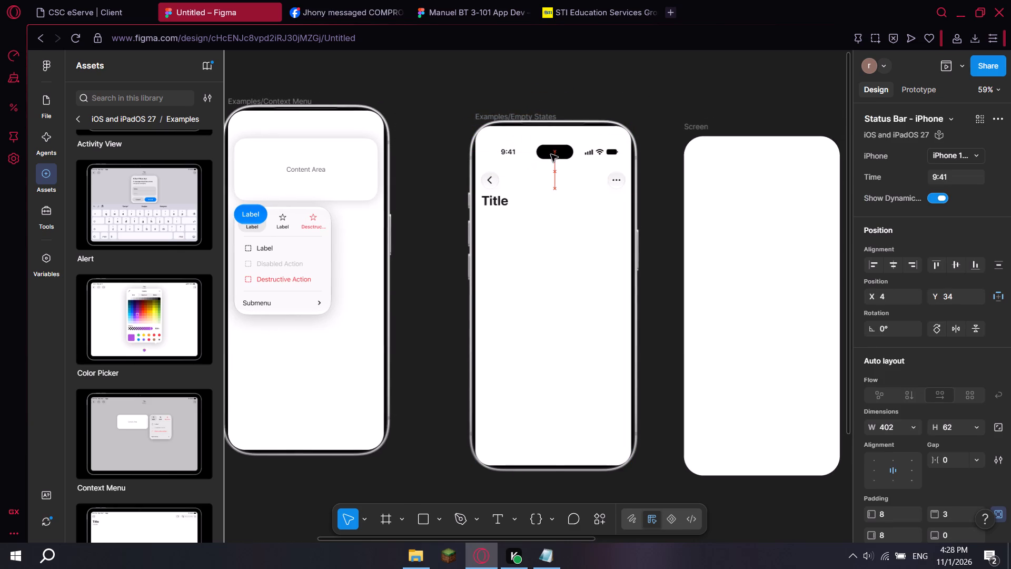
drag(551, 154, 549, 151)
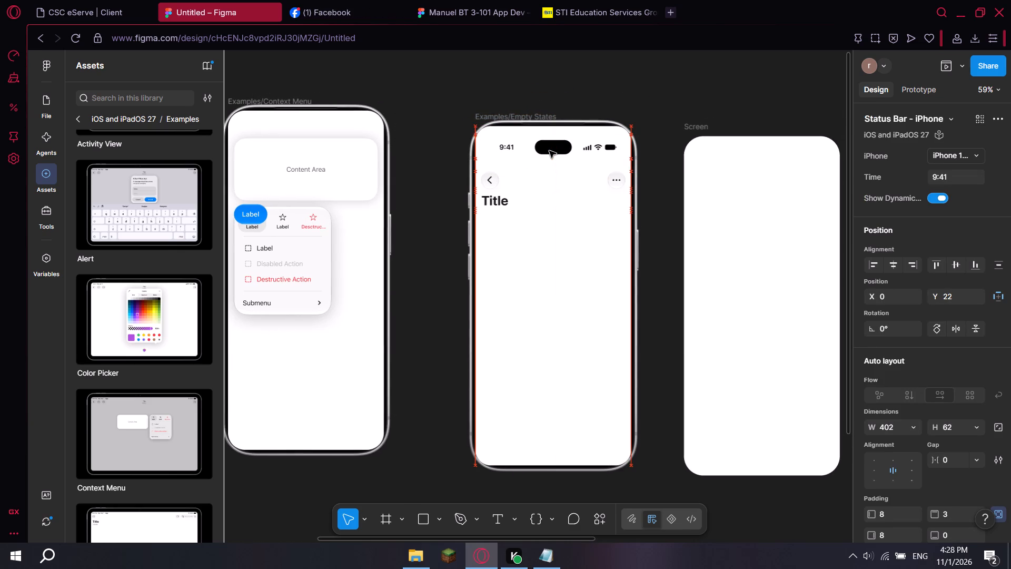
drag(549, 151, 549, 144)
click(669, 273)
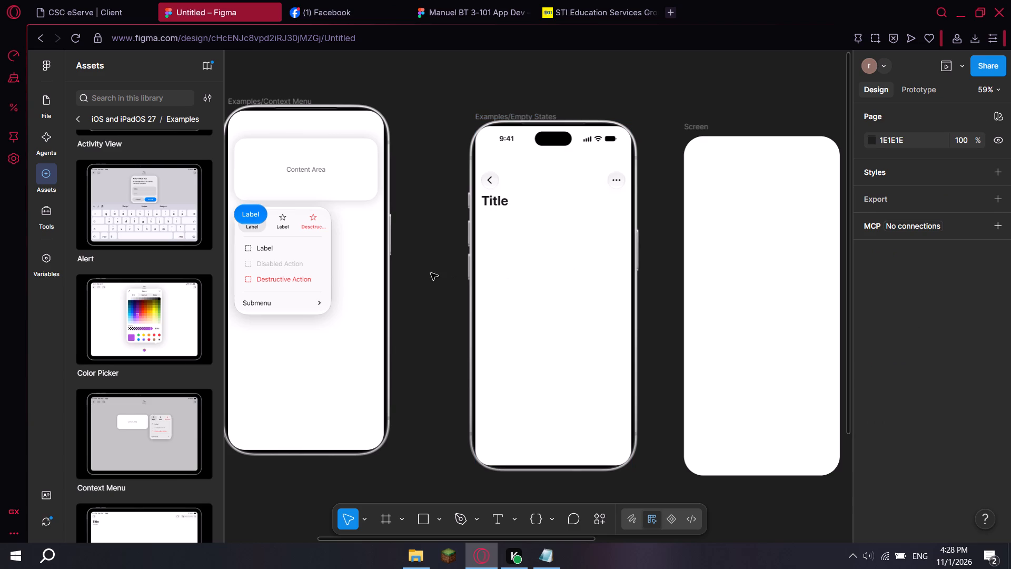
Copy the status bar from the Examples/Empty States phone and paste it into the Examples/Context Menu frame.
ctrl+scroll(411, 257, down, 5)
ctrl+scroll(411, 257, up, 1)
middle_drag(309, 430, 565, 416)
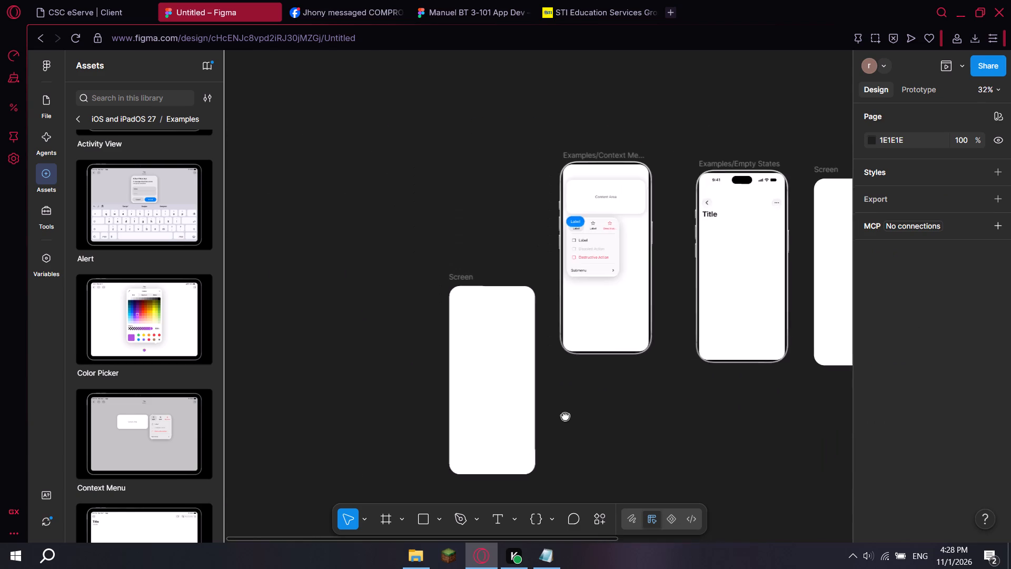
middle_drag(565, 416, 400, 416)
ctrl+scroll(451, 297, up, 11)
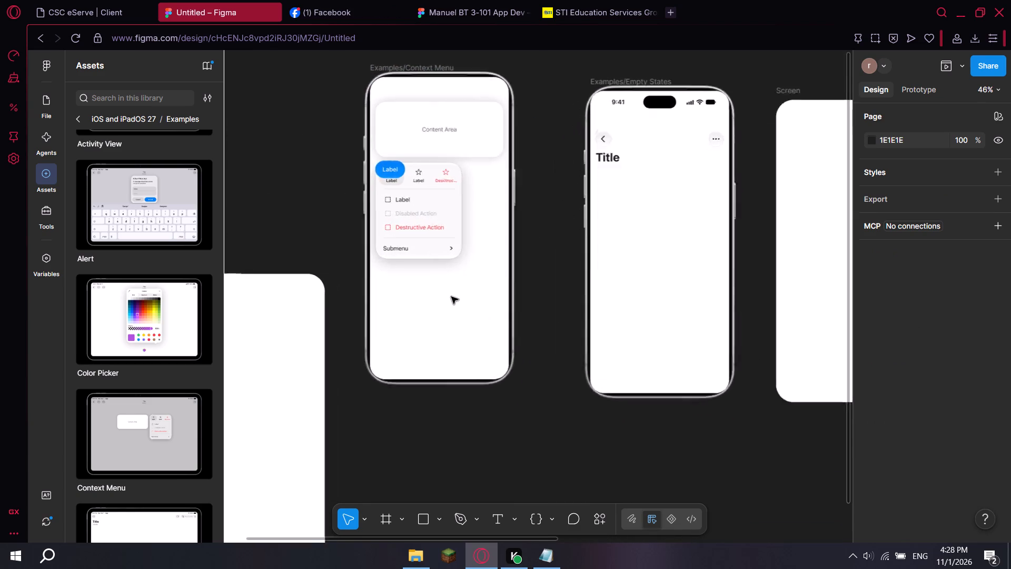
ctrl+scroll(451, 296, down, 5)
ctrl+scroll(451, 296, up, 2)
middle_drag(512, 252, 501, 296)
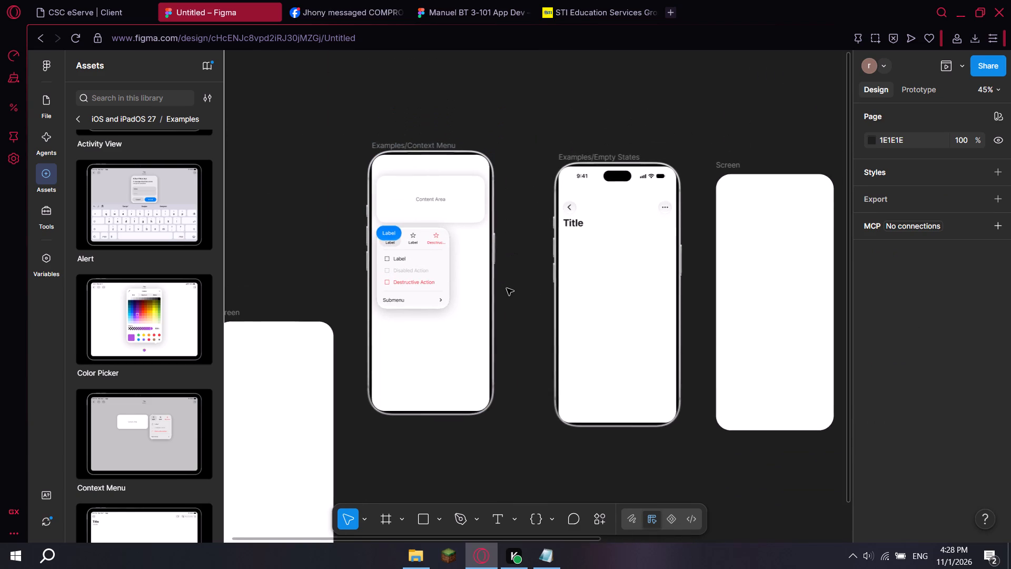
ctrl+scroll(507, 288, up, 1)
click(627, 174)
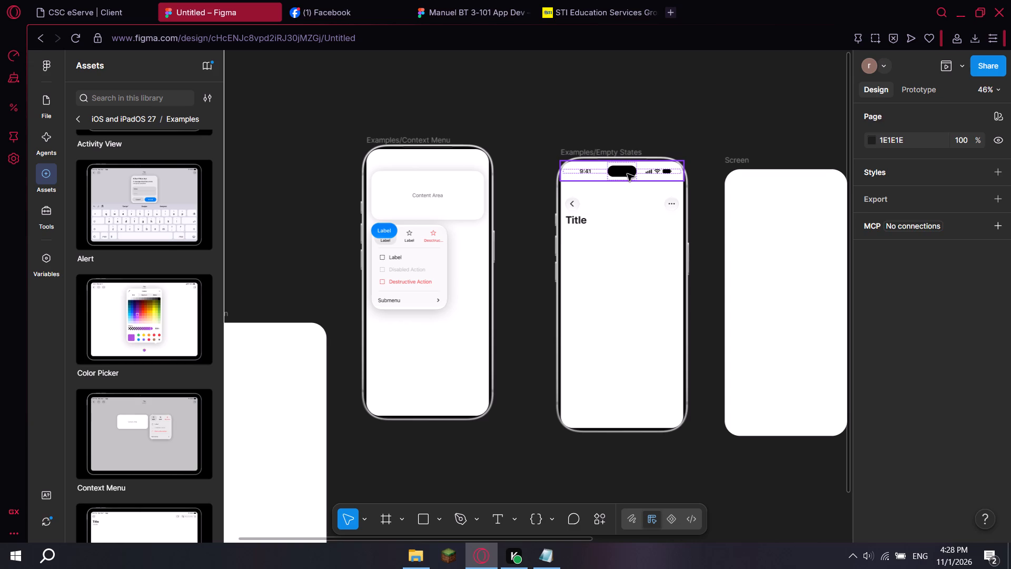
key(ctrl+c)
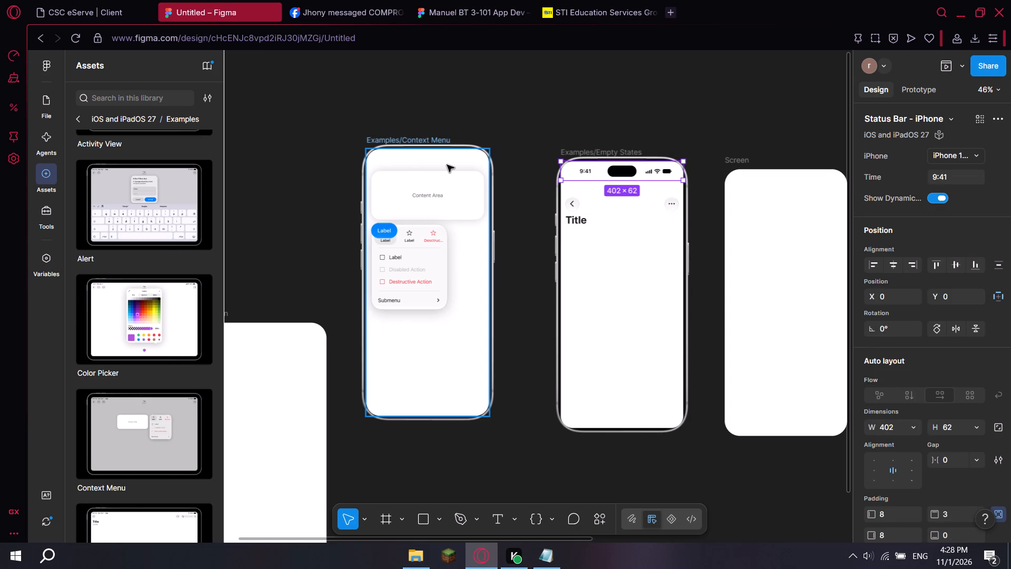
click(447, 165)
key(ctrl+v)
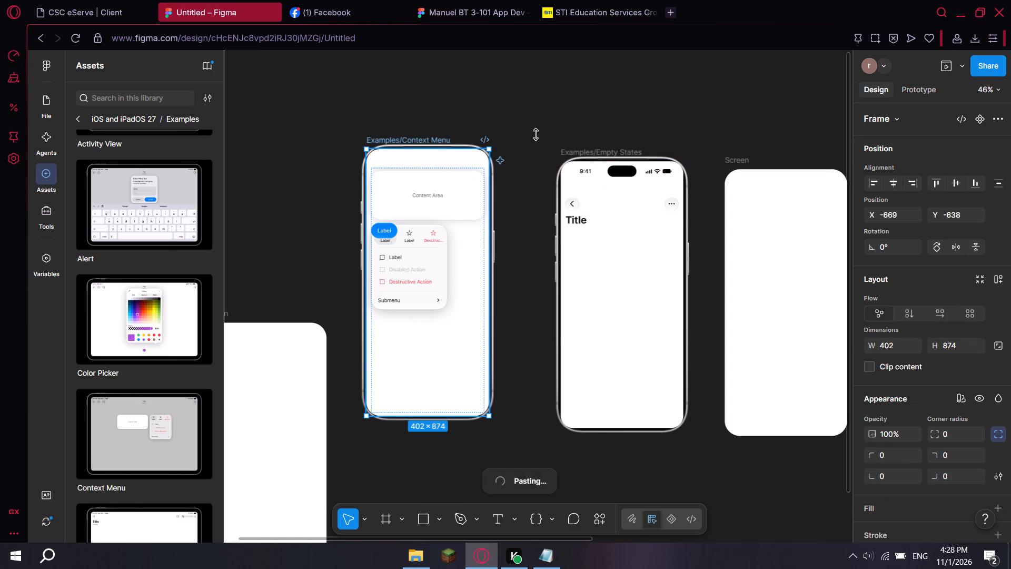
click(536, 127)
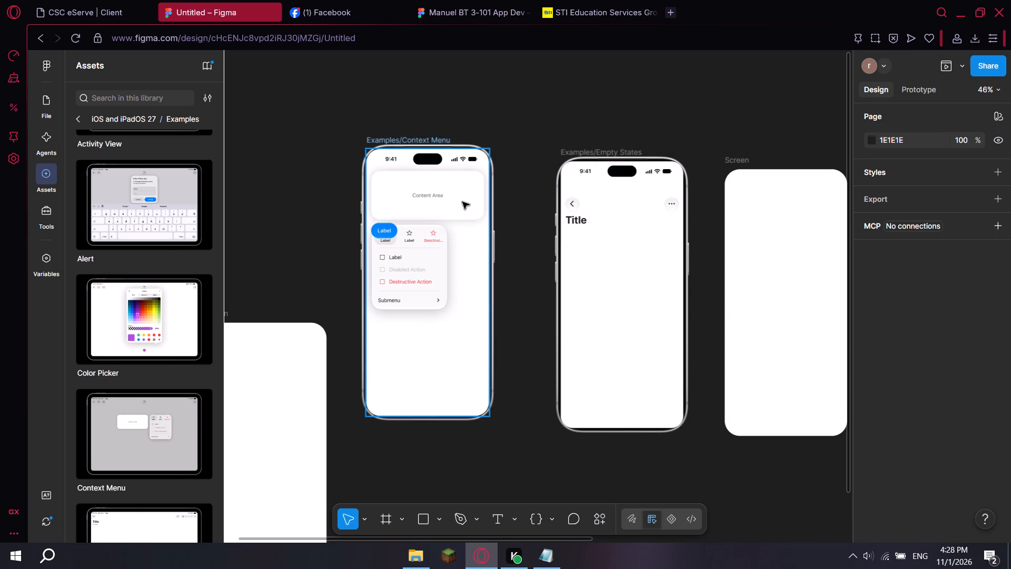
Nudge the pasted status bar in the Examples/Context Menu phone to X 8, Y -5, above the content area.
drag(430, 163, 423, 167)
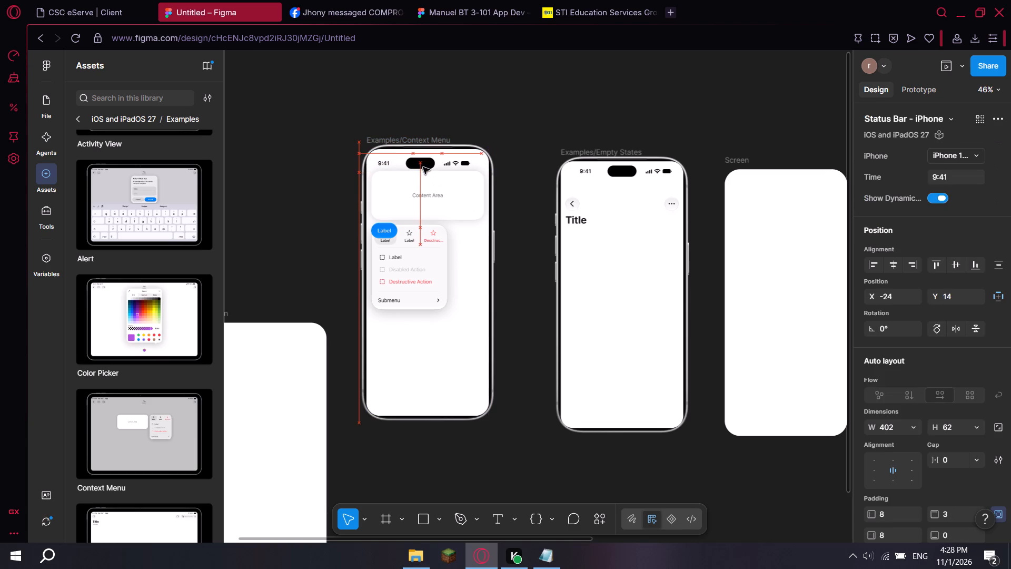
drag(423, 167, 424, 171)
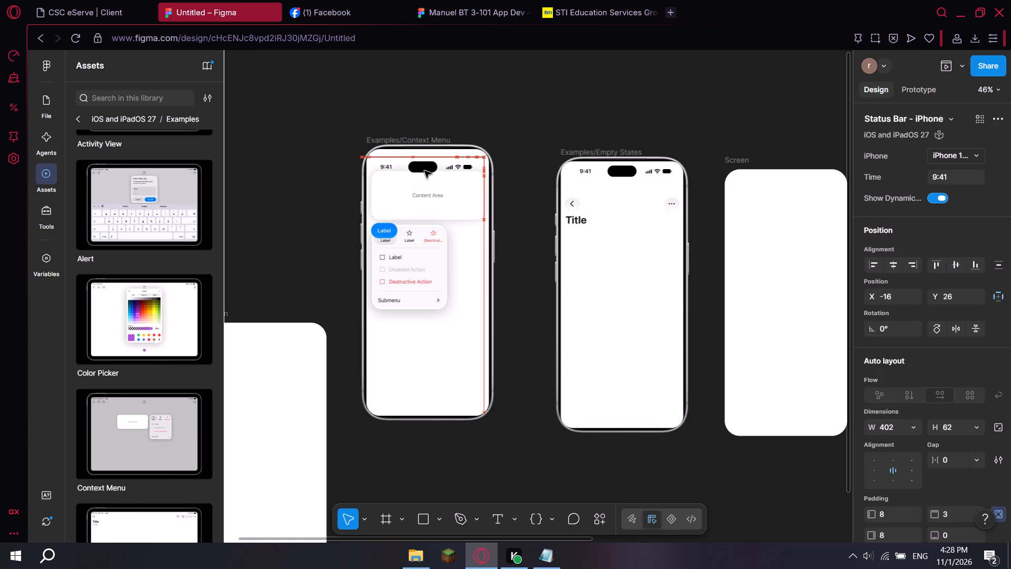
drag(424, 171, 427, 164)
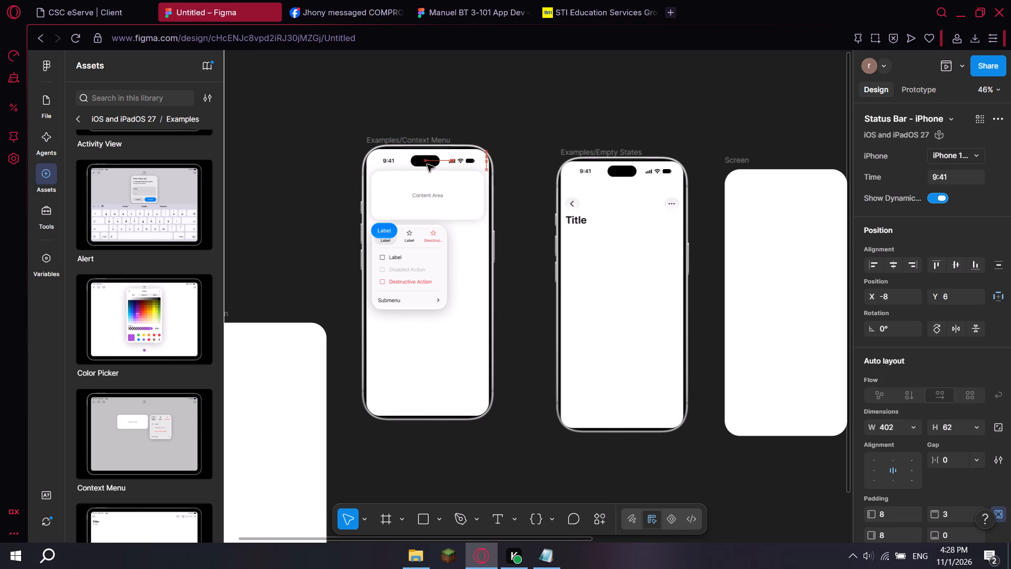
drag(427, 164, 424, 164)
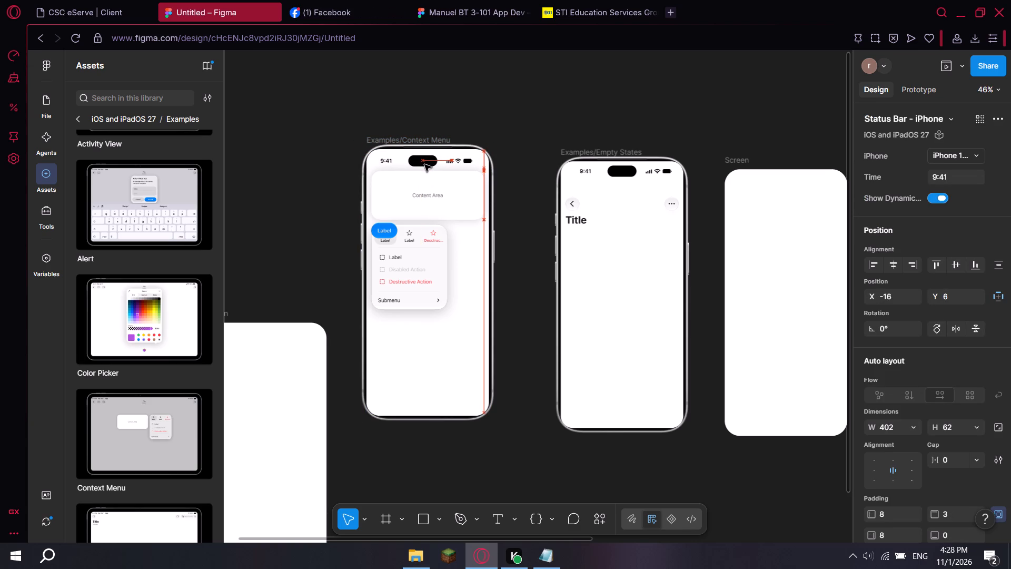
drag(424, 164, 427, 160)
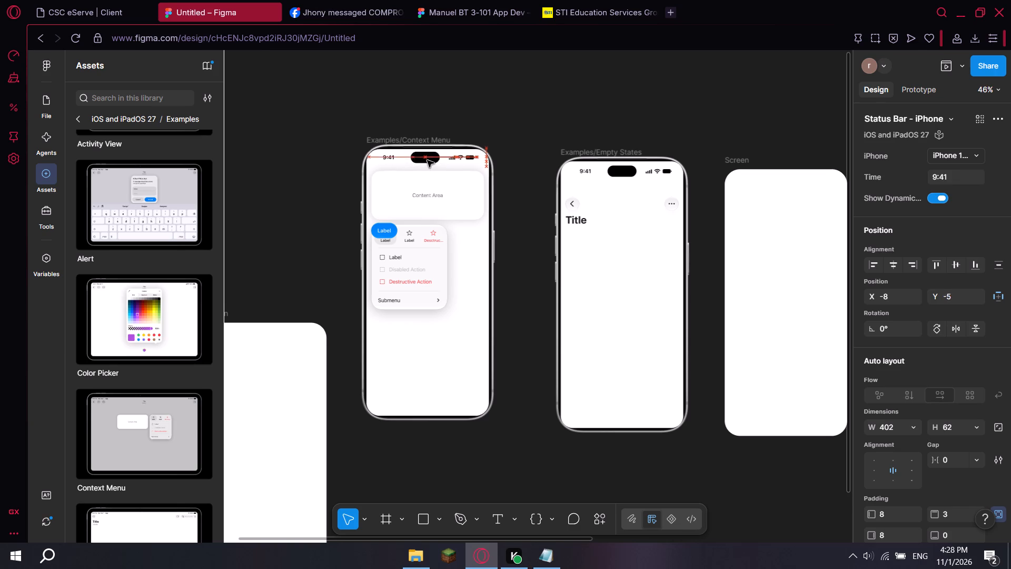
drag(427, 160, 424, 160)
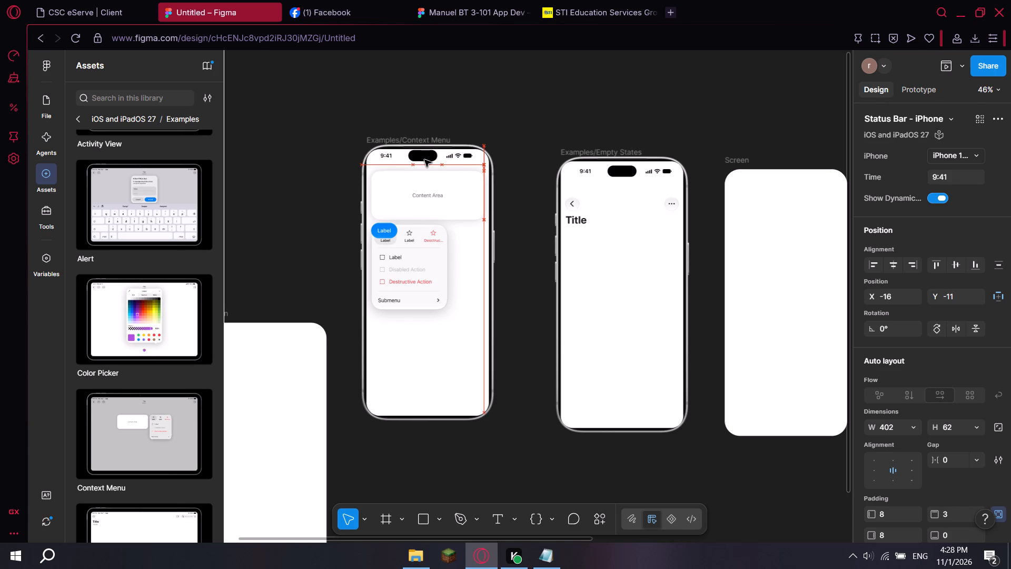
drag(424, 160, 424, 161)
click(509, 125)
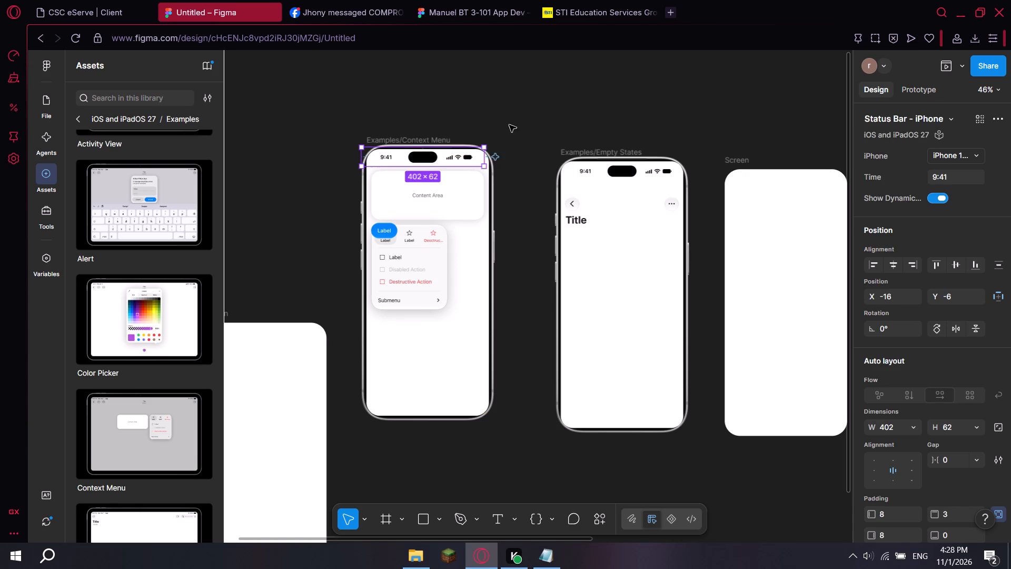
drag(419, 159, 428, 156)
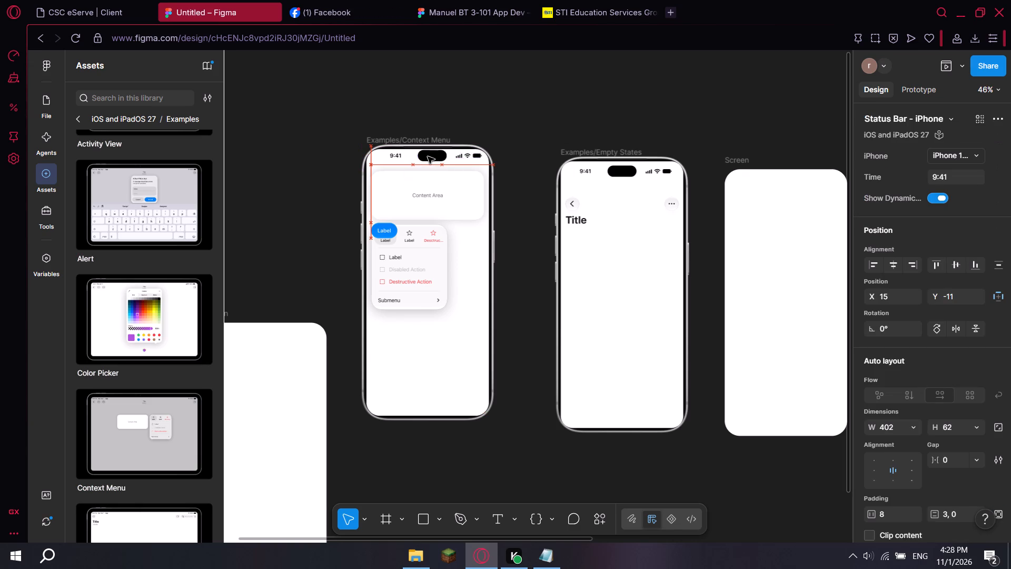
drag(428, 156, 425, 160)
Align the Examples/Context Menu status bar to the horizontal center of its frame, at X 0.
click(894, 267)
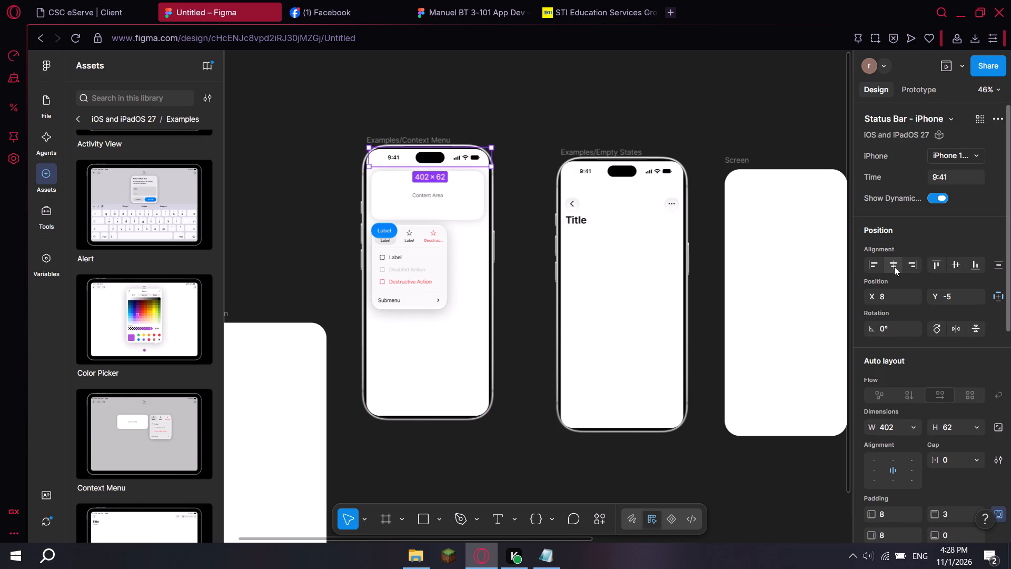
click(895, 267)
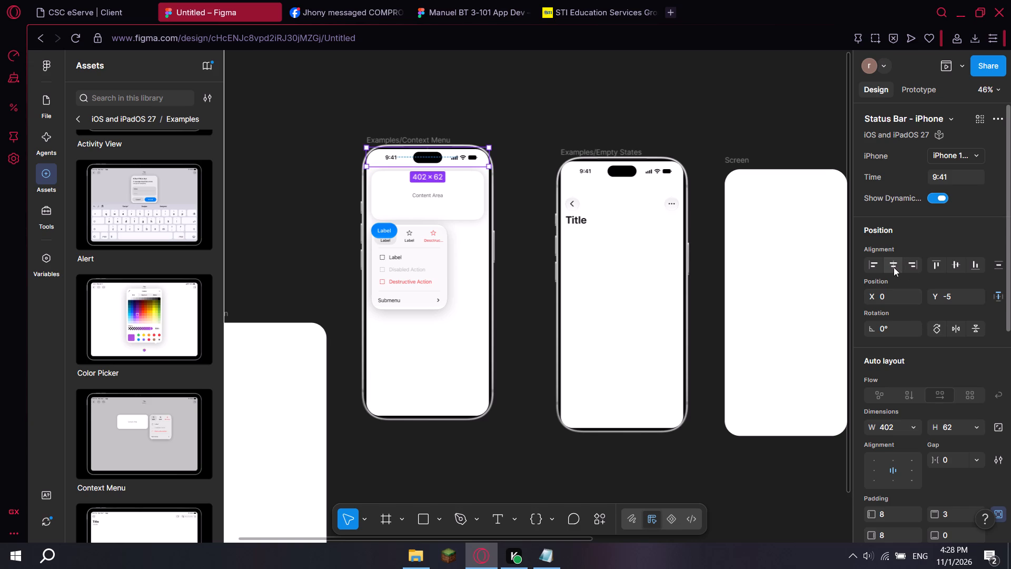
click(891, 267)
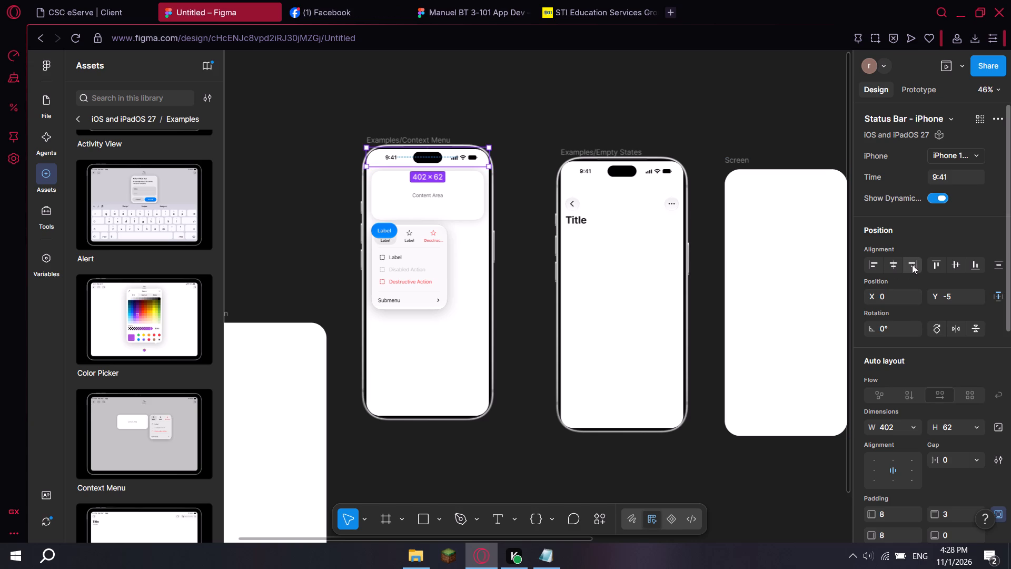
click(912, 265)
click(870, 268)
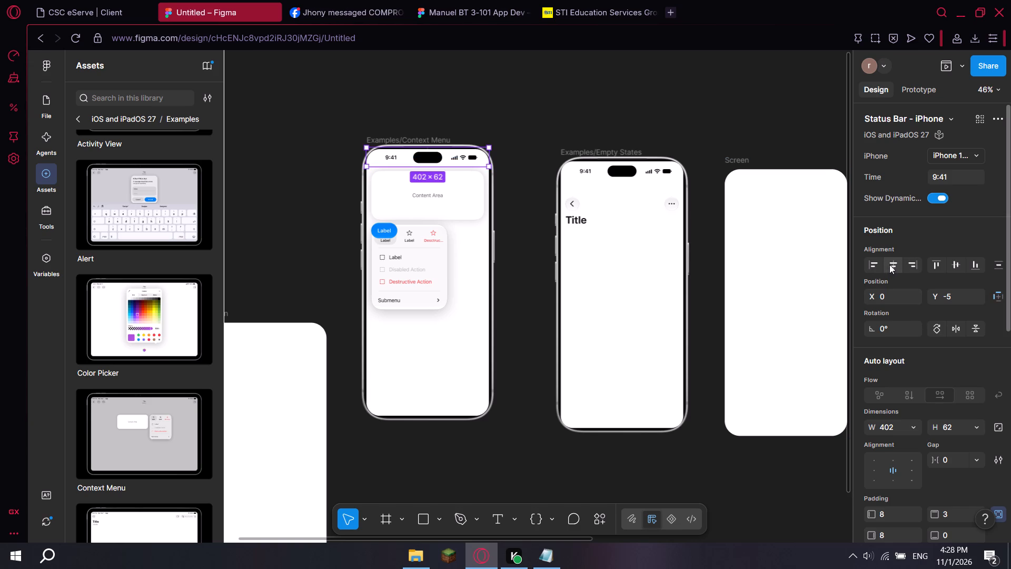
click(891, 263)
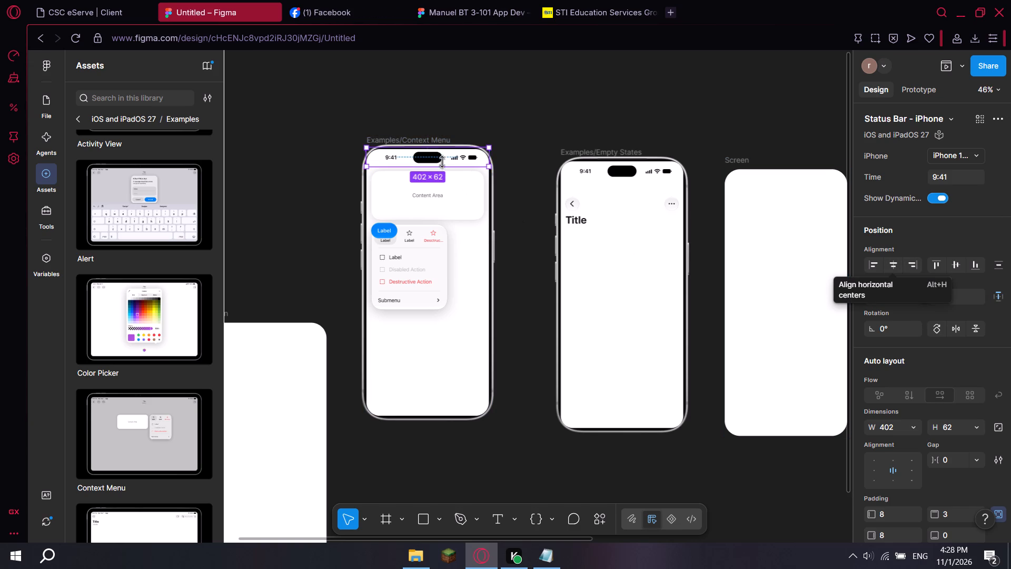
click(509, 253)
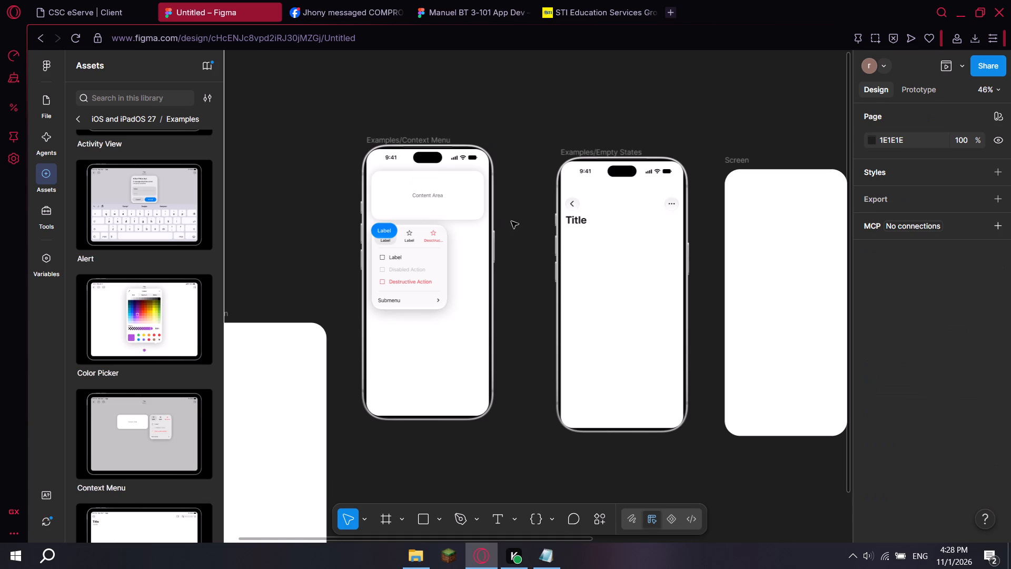
click(534, 294)
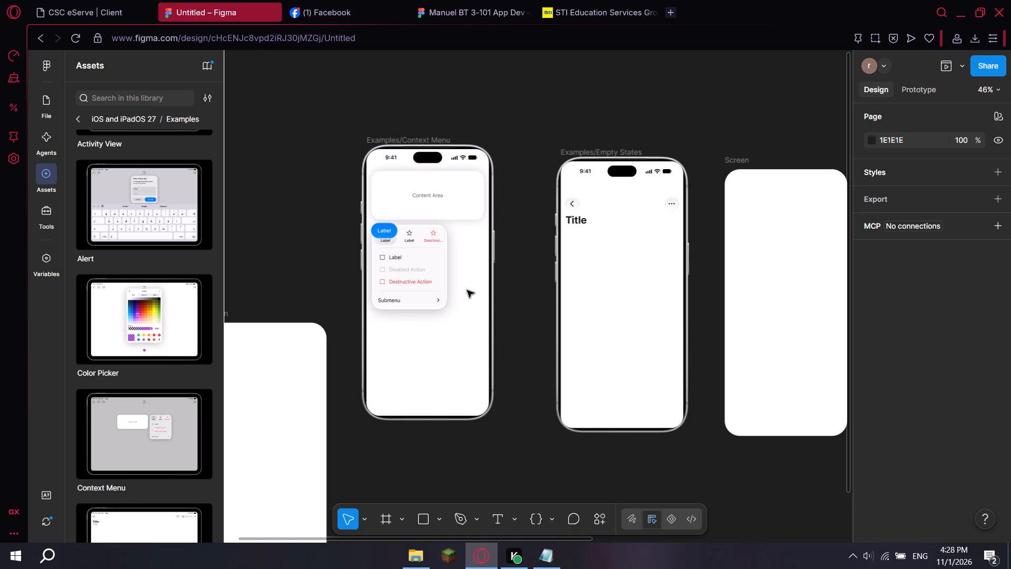
Open the design in Present mode.
click(958, 67)
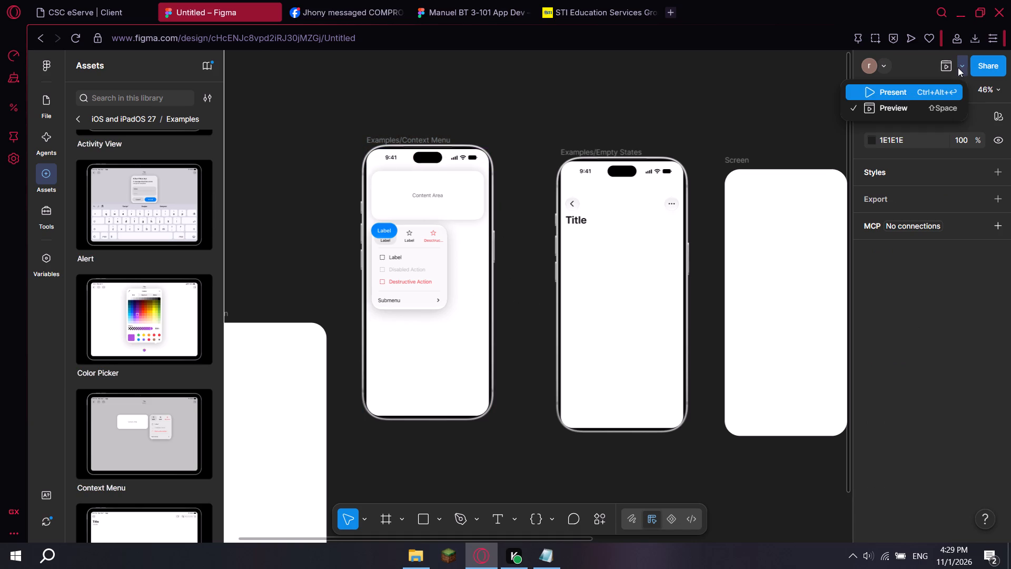
click(928, 97)
click(922, 108)
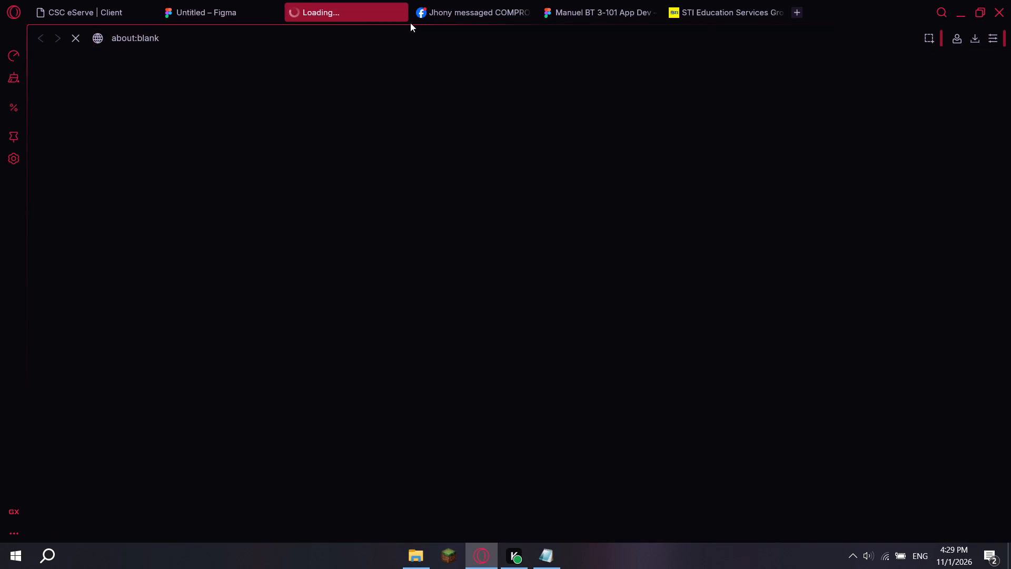
Close the presentation tab, open the prototype in Preview and follow the blue Label button on the context menu screen.
click(399, 15)
click(969, 68)
click(964, 64)
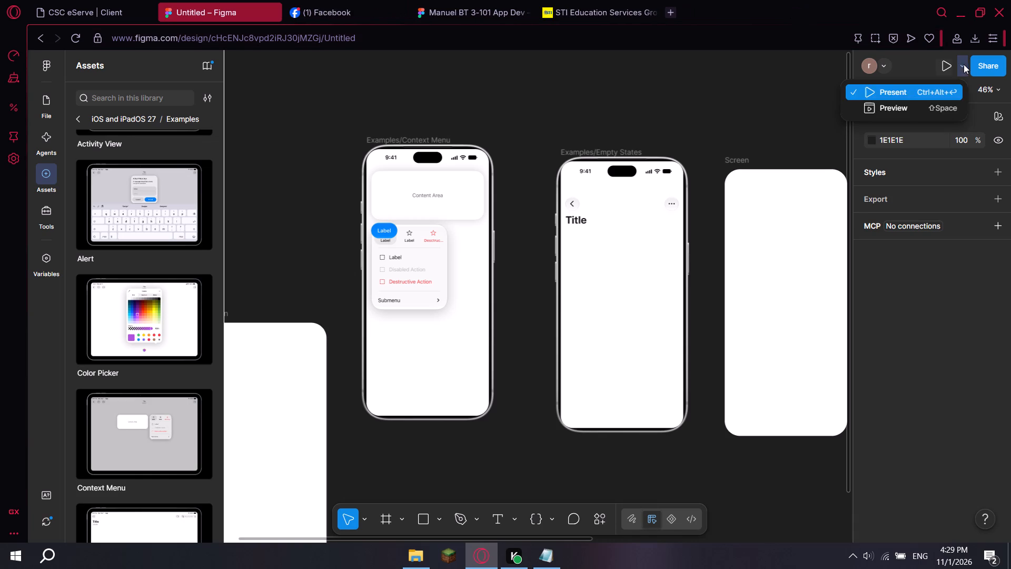
click(930, 101)
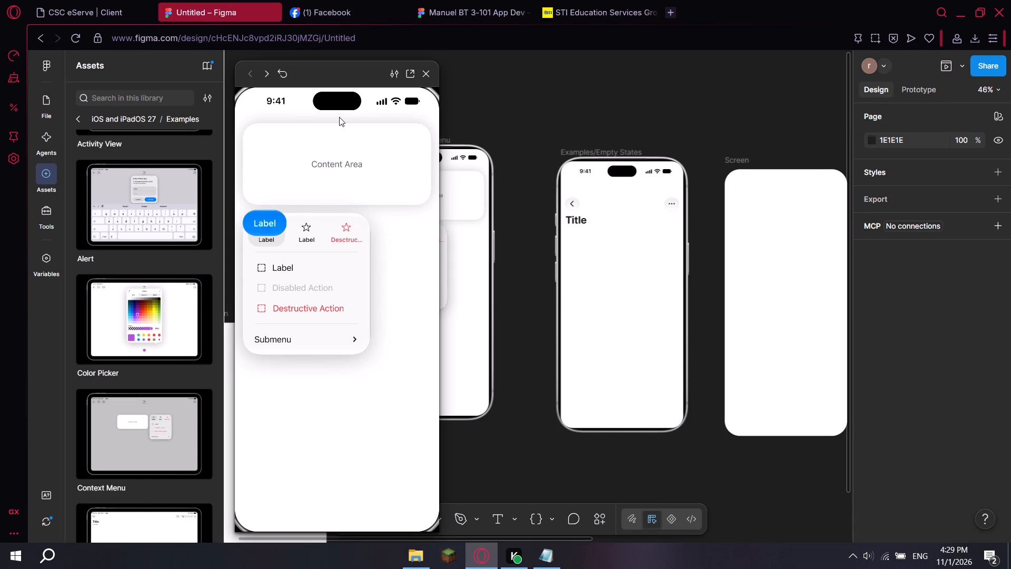
scroll(300, 286, down, 1)
scroll(300, 283, up, 1)
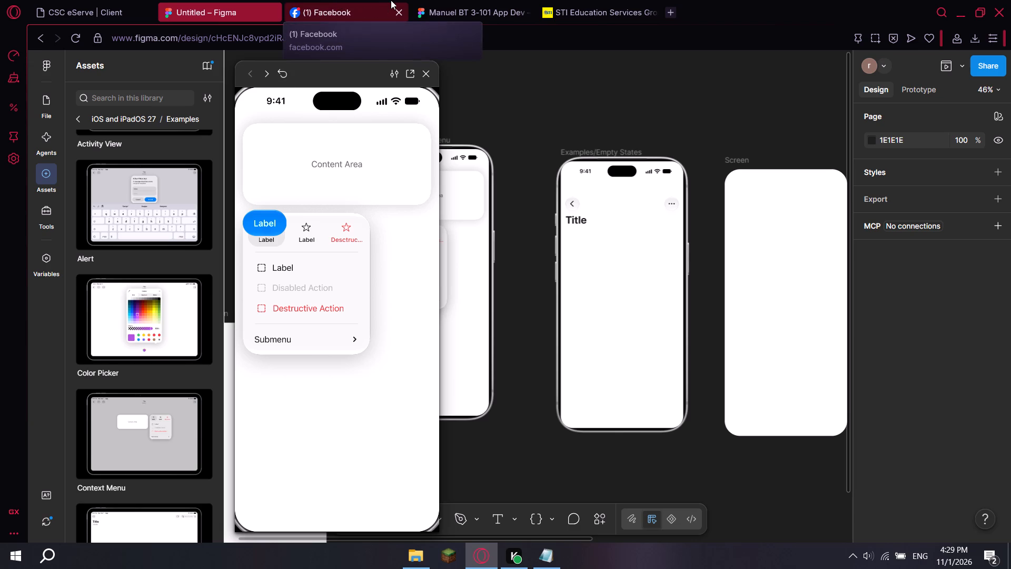
click(275, 220)
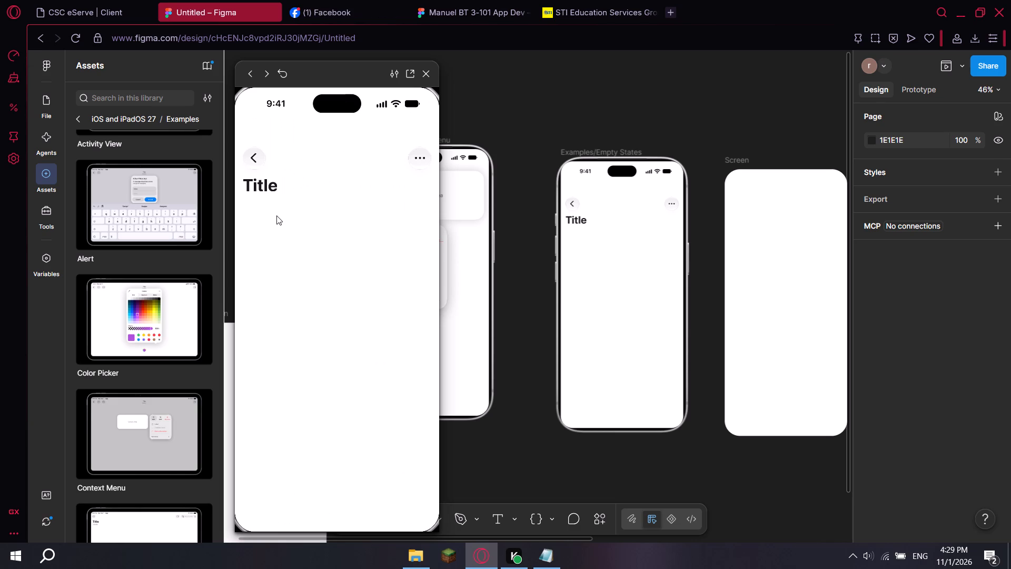
Test the Title screen's back arrow and the blue Label button again in the preview, and close the preview.
middle_drag(561, 181, 554, 174)
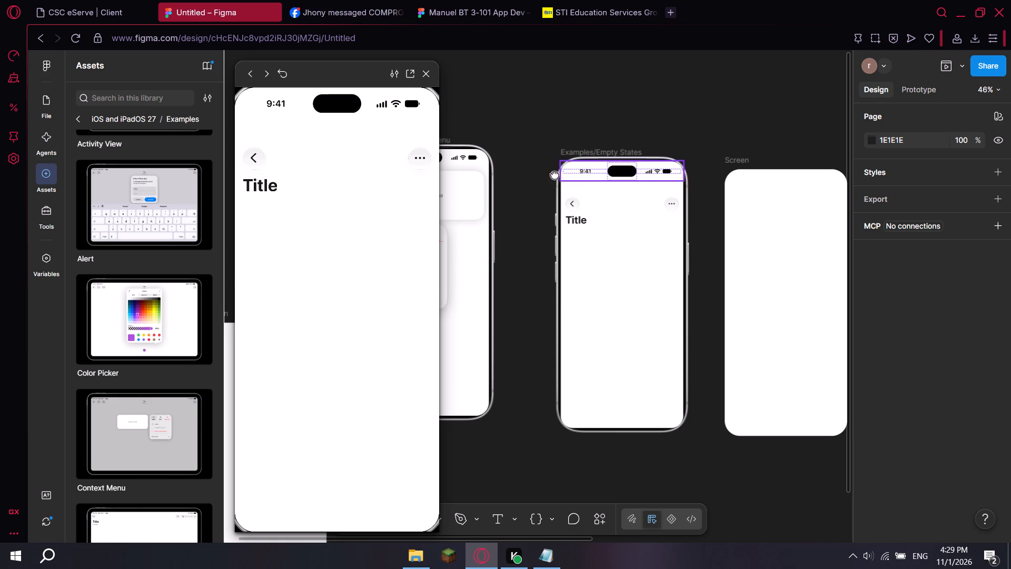
middle_drag(554, 174, 407, 142)
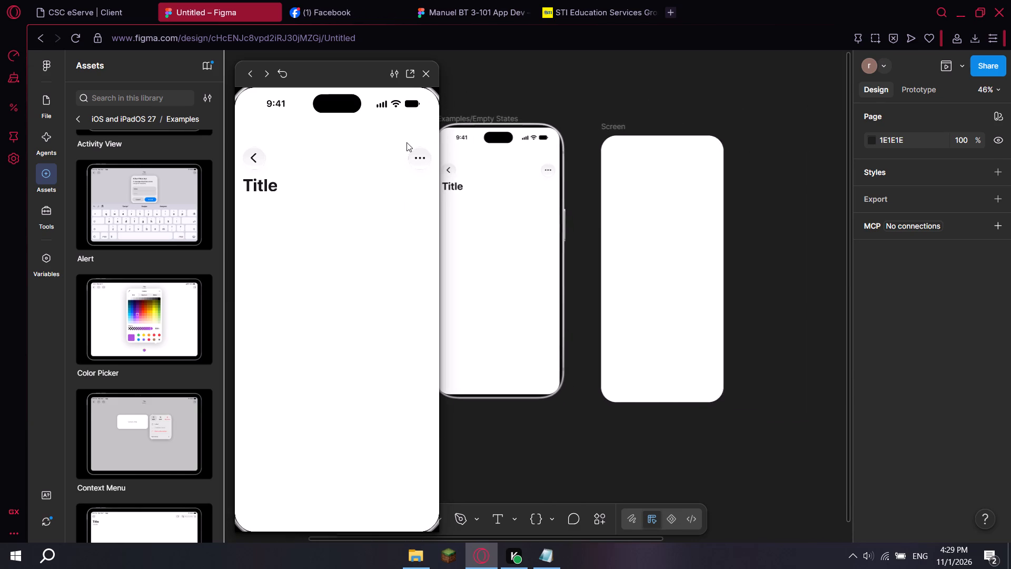
middle_drag(407, 142, 703, 116)
scroll(647, 198, down, 5)
scroll(647, 197, up, 5)
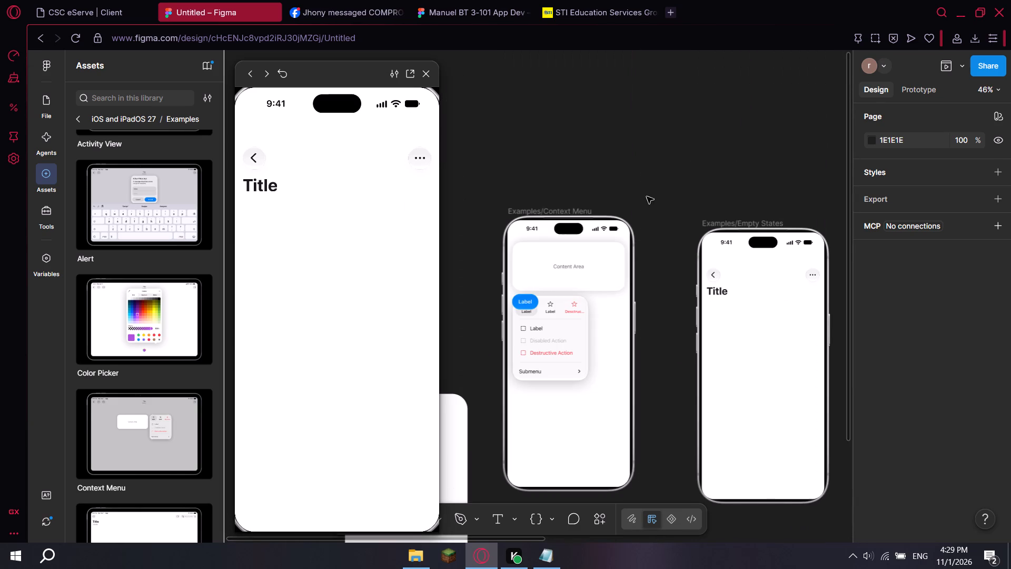
scroll(647, 197, down, 2)
ctrl+scroll(647, 197, down, 7)
middle_drag(661, 312, 610, 291)
click(254, 160)
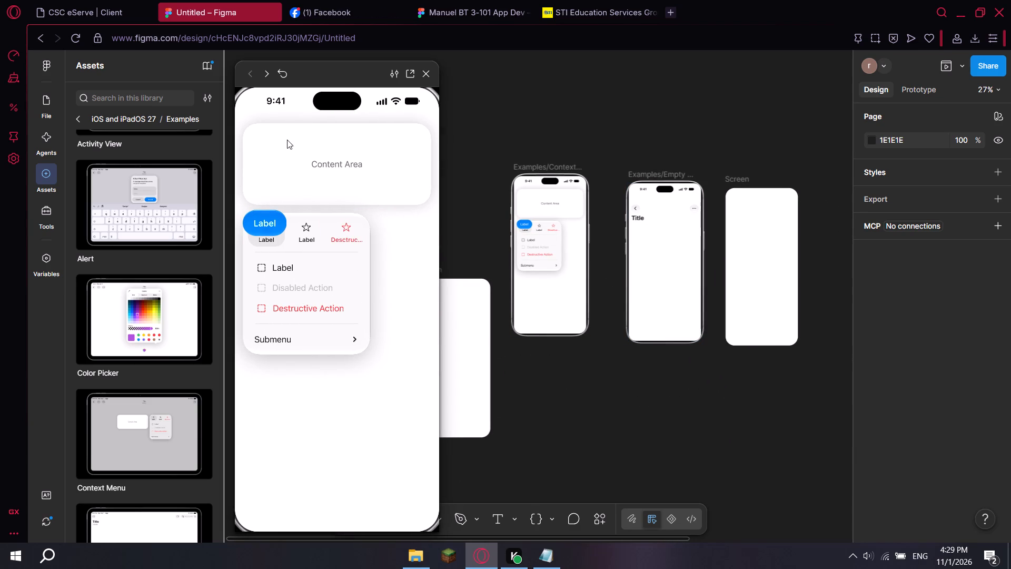
scroll(324, 202, up, 2)
scroll(323, 202, down, 4)
scroll(323, 189, up, 4)
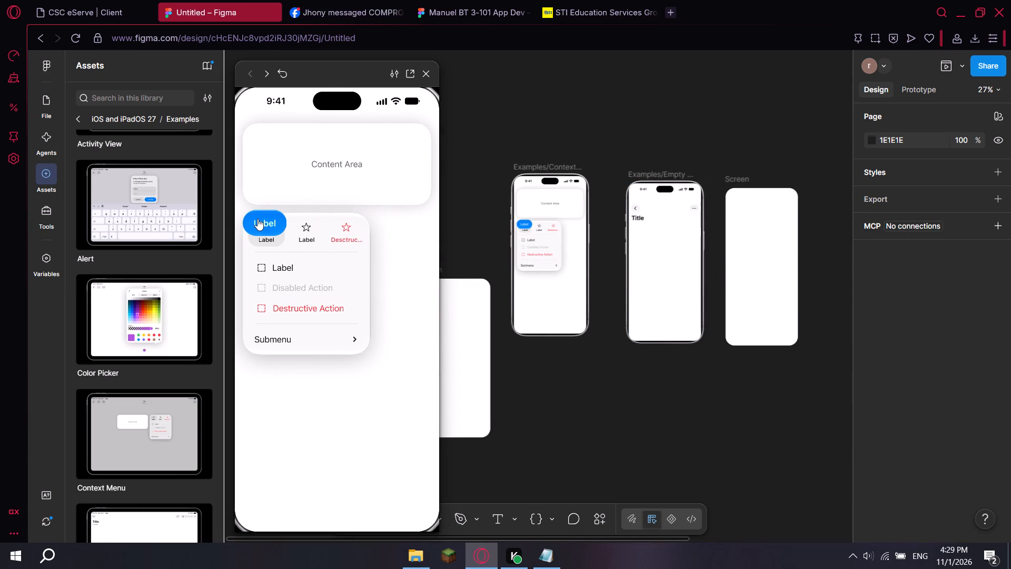
click(257, 219)
click(432, 77)
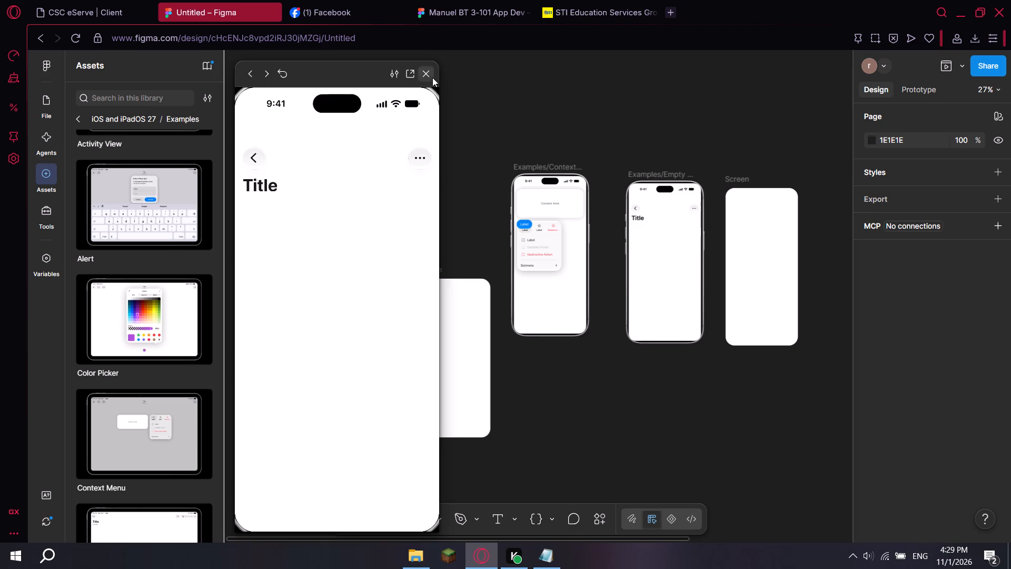
Move the Examples/Empty States frame to X -114, Y -638, level with the top of the Examples/Context Menu frame.
ctrl+scroll(577, 214, up, 7)
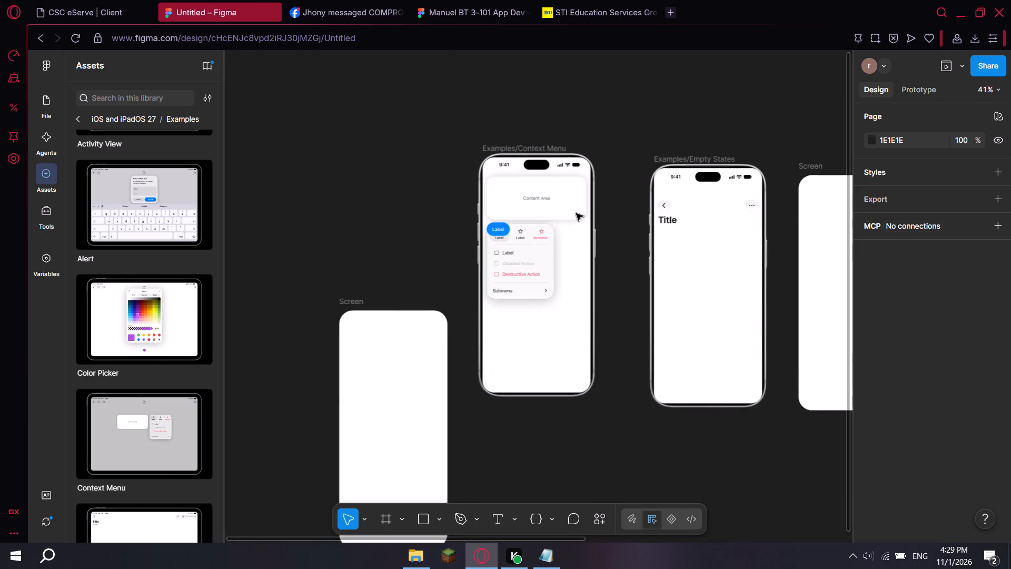
ctrl+scroll(576, 213, up, 2)
click(550, 294)
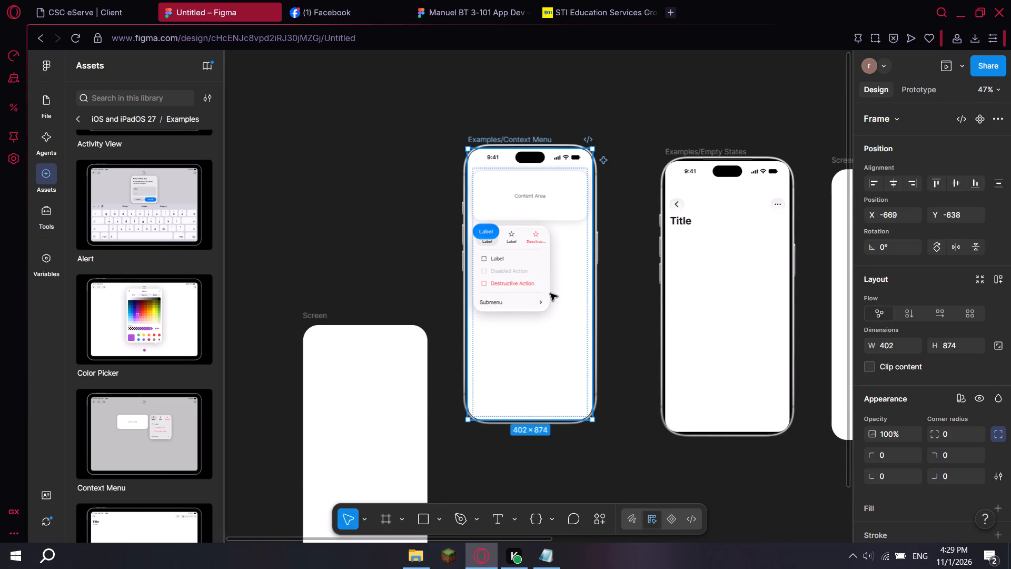
middle_drag(650, 259, 530, 224)
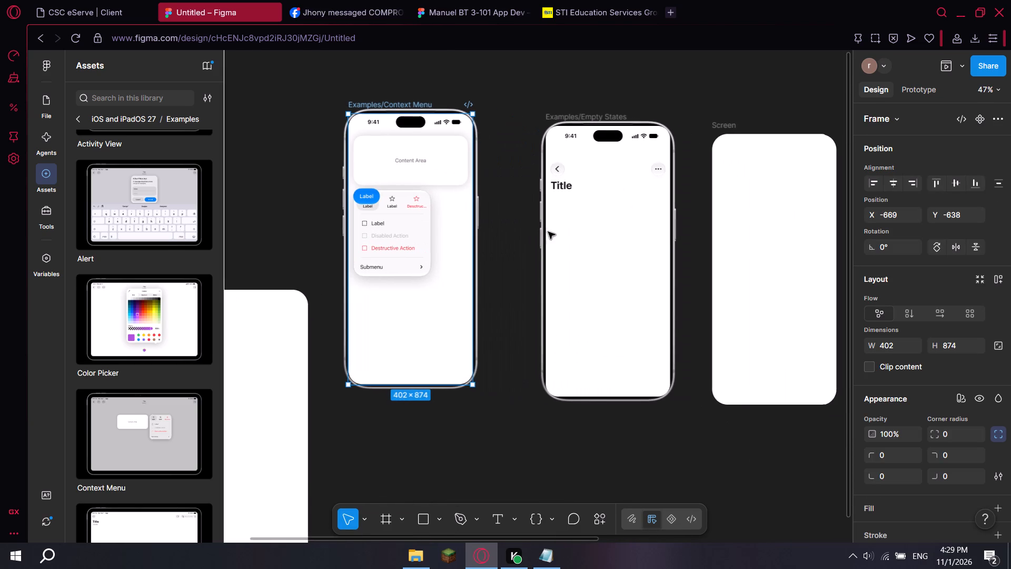
click(632, 257)
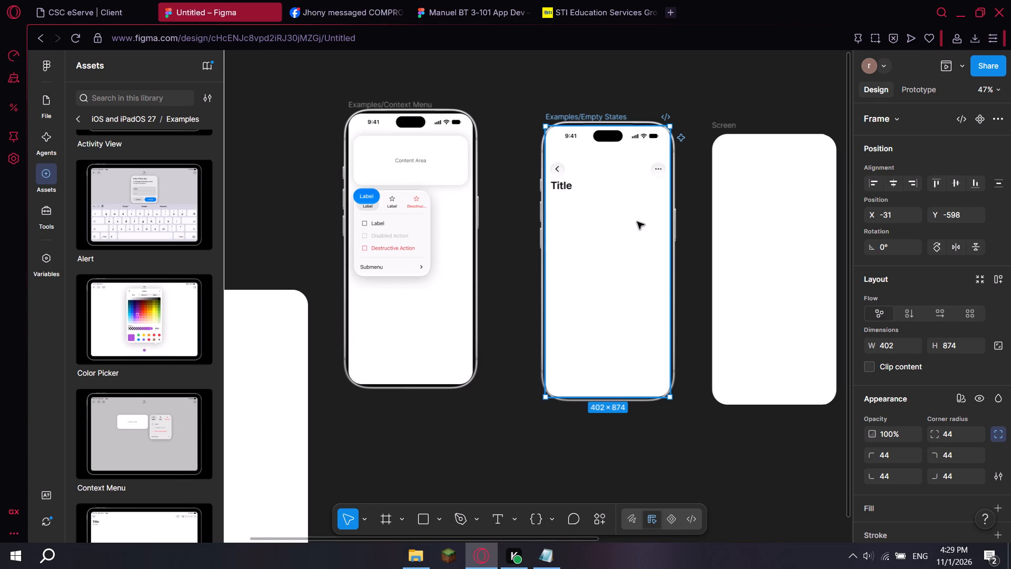
drag(619, 224, 607, 217)
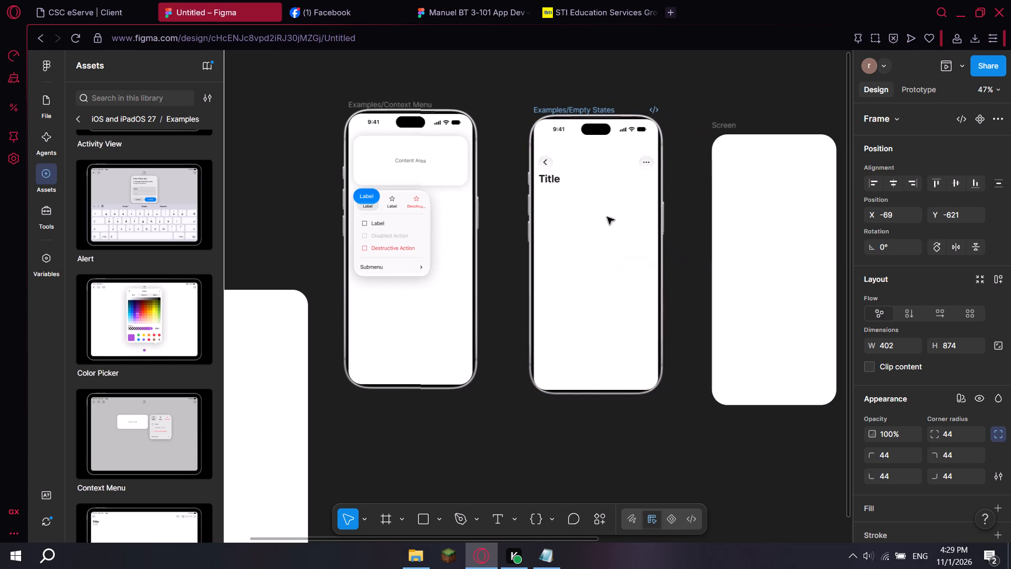
drag(607, 217, 593, 210)
middle_drag(606, 209, 481, 209)
click(532, 130)
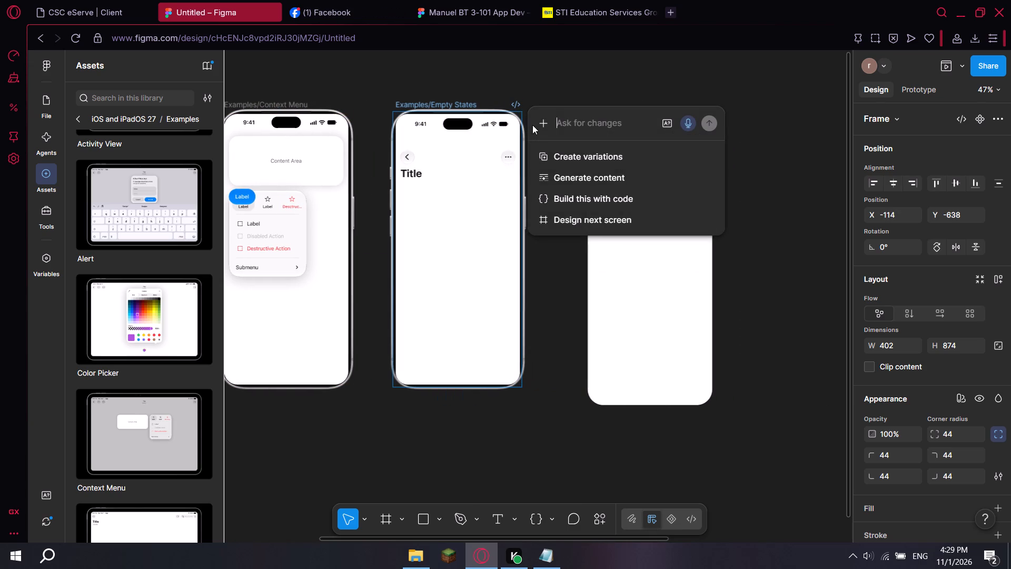
click(546, 311)
click(443, 232)
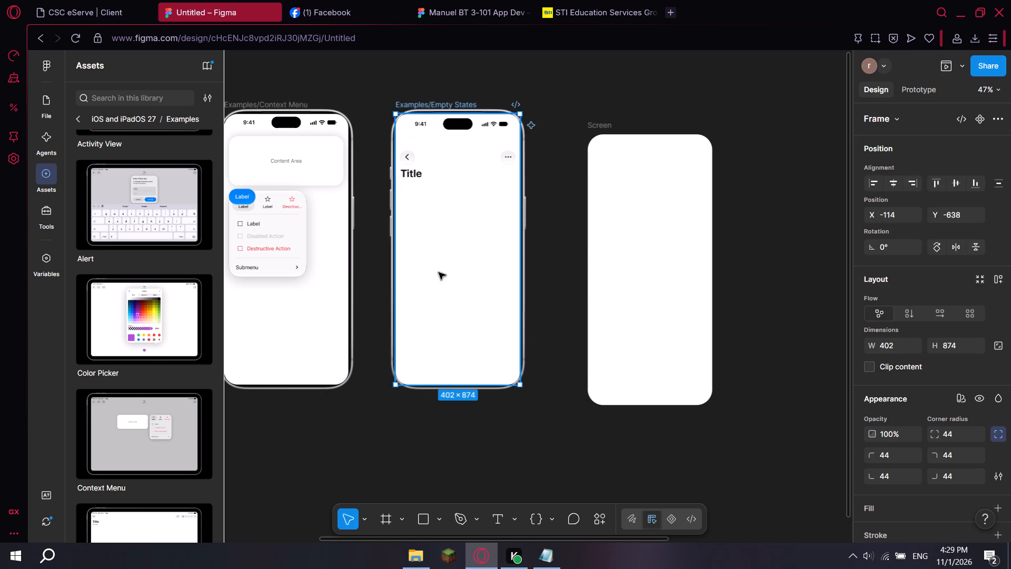
click(393, 340)
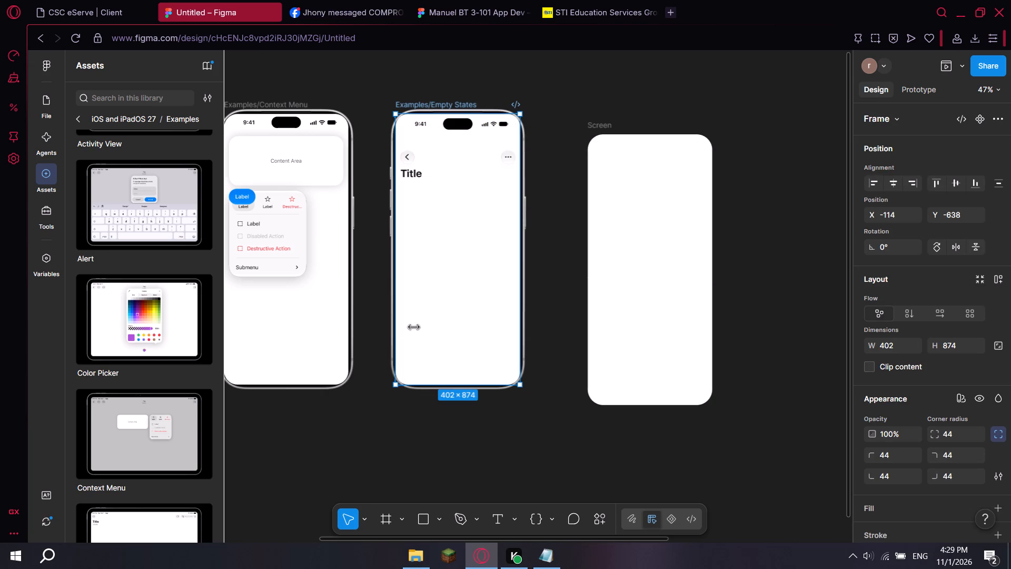
Add the iPhone Home Screen example from the iOS and iPadOS 27 library below the Examples/Context Menu phone, at about X -652, Y 297.
scroll(165, 266, down, 2)
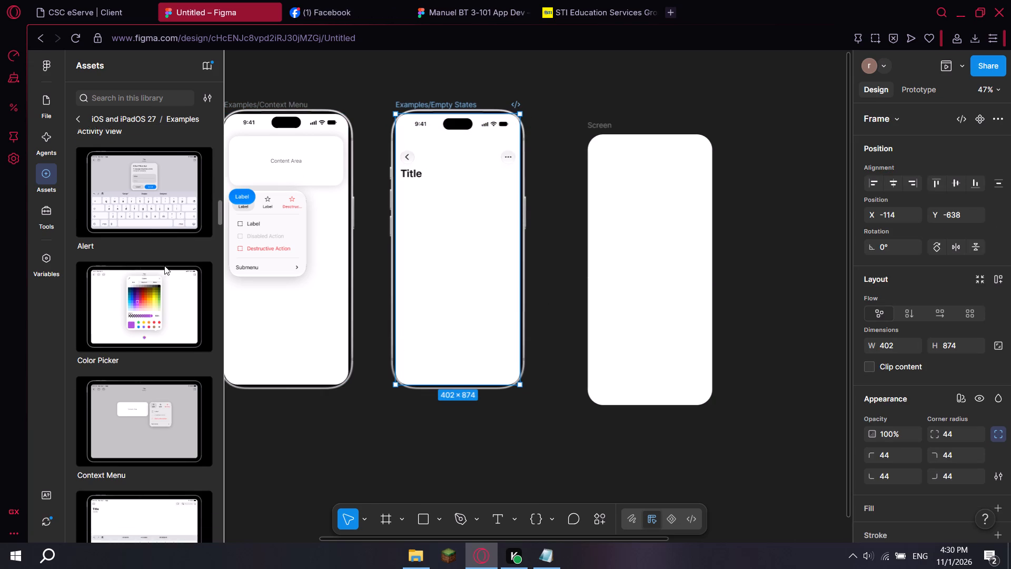
scroll(164, 266, down, 5)
scroll(164, 263, up, 12)
scroll(164, 259, down, 2)
scroll(164, 259, up, 11)
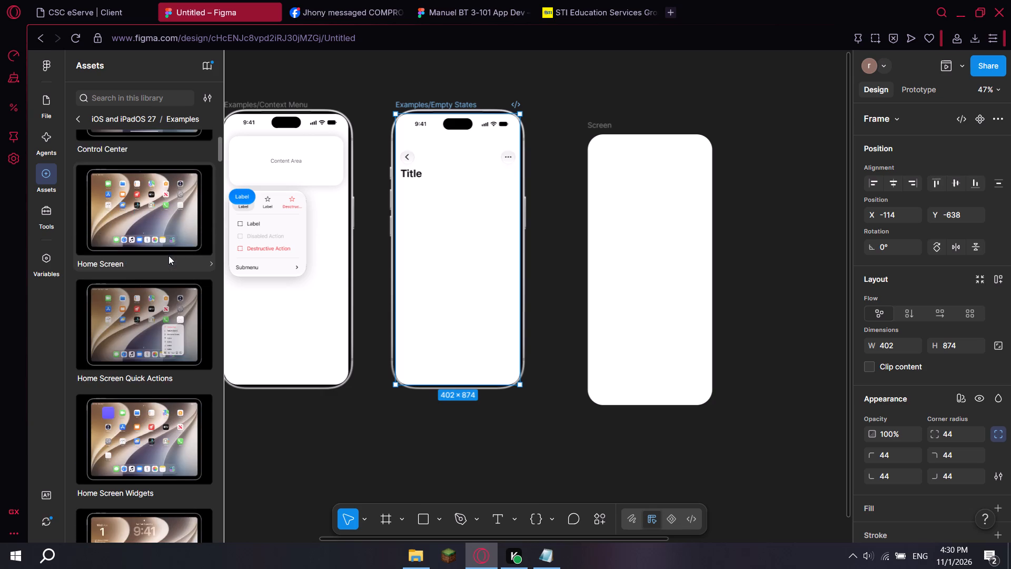
scroll(168, 256, down, 20)
scroll(168, 256, down, 6)
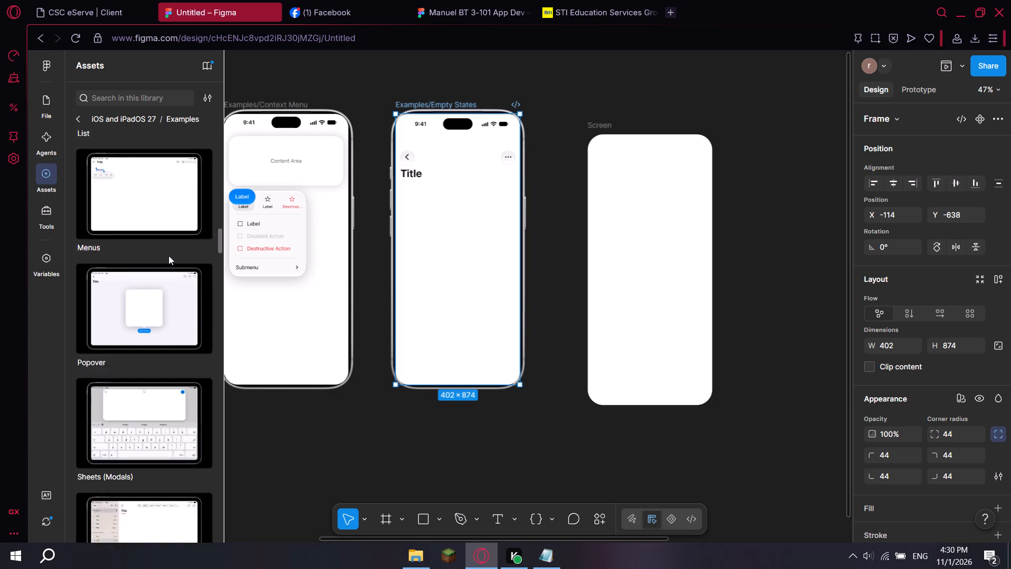
scroll(168, 256, down, 10)
scroll(168, 256, up, 1)
middle_drag(351, 245, 589, 152)
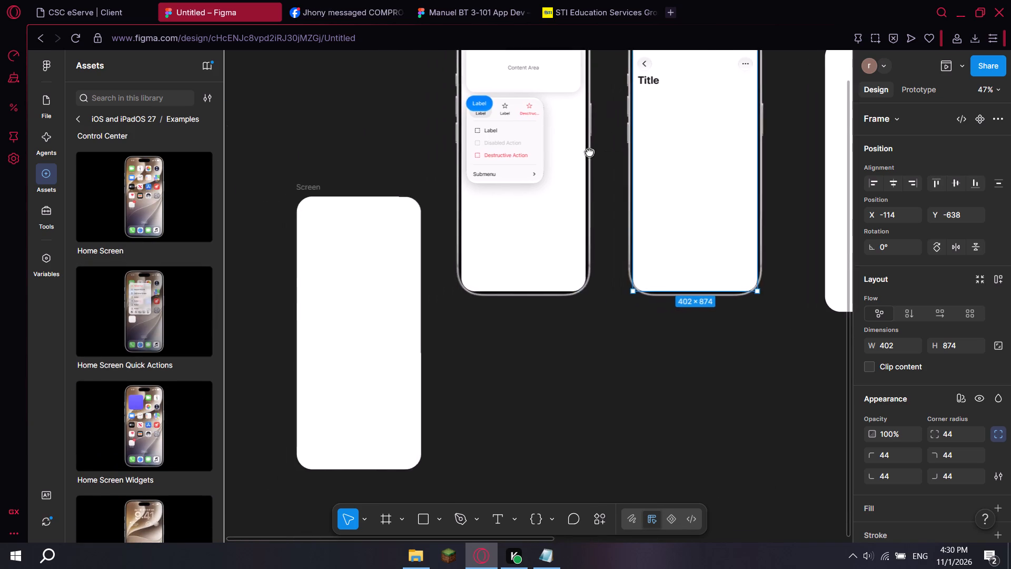
middle_drag(589, 152, 557, 109)
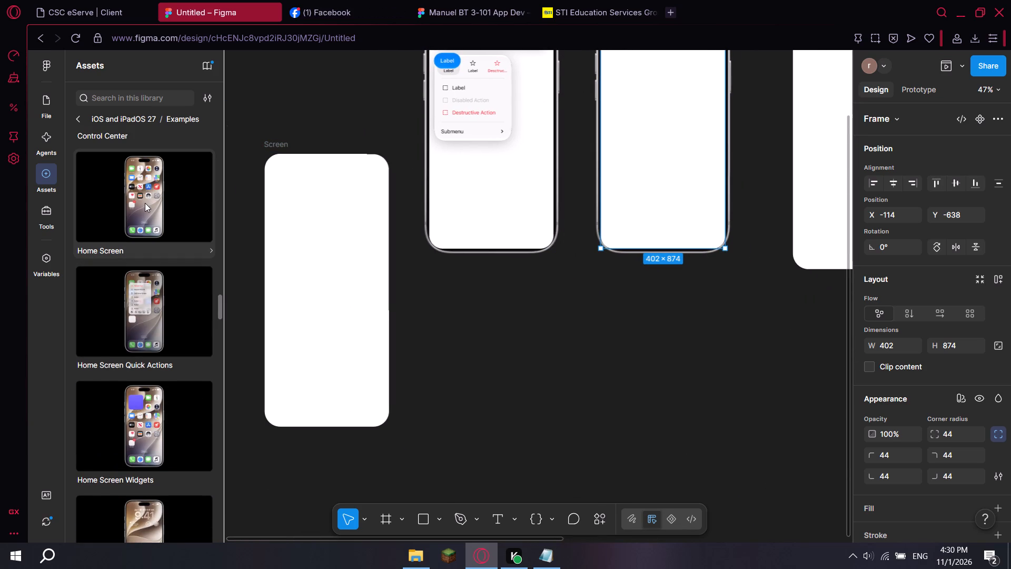
drag(145, 203, 510, 389)
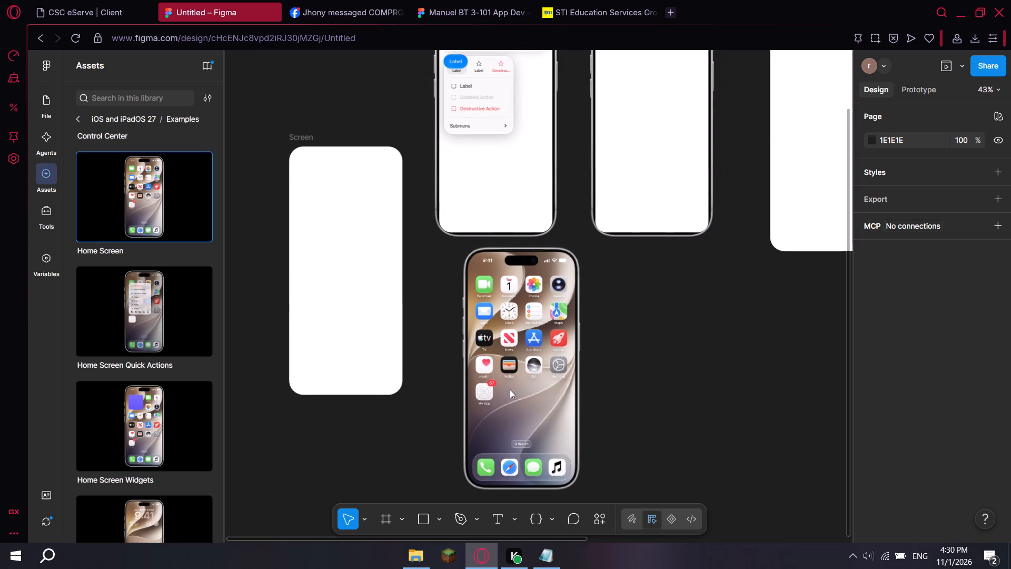
drag(510, 389, 502, 388)
middle_drag(560, 346, 533, 263)
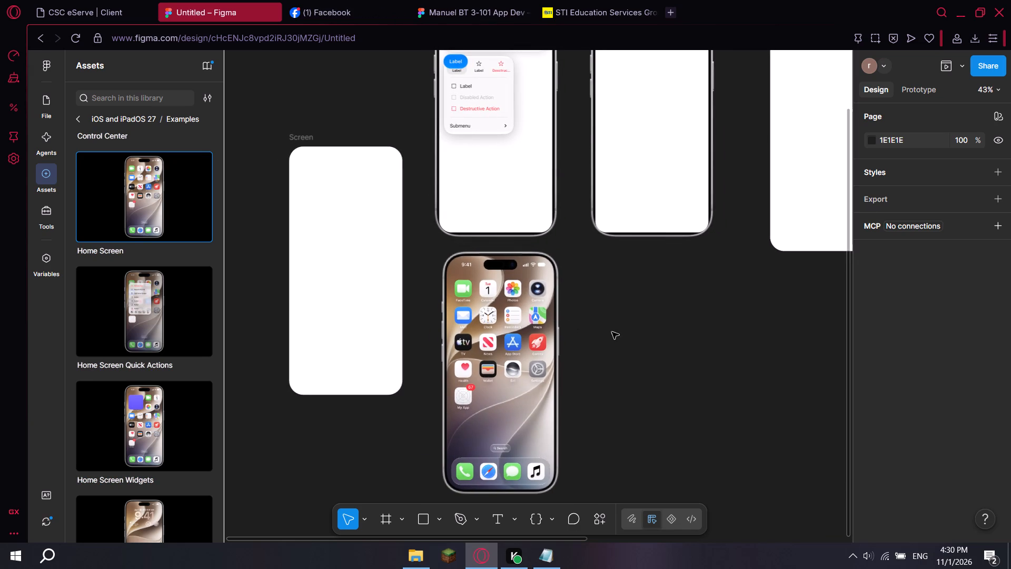
middle_drag(612, 332, 586, 260)
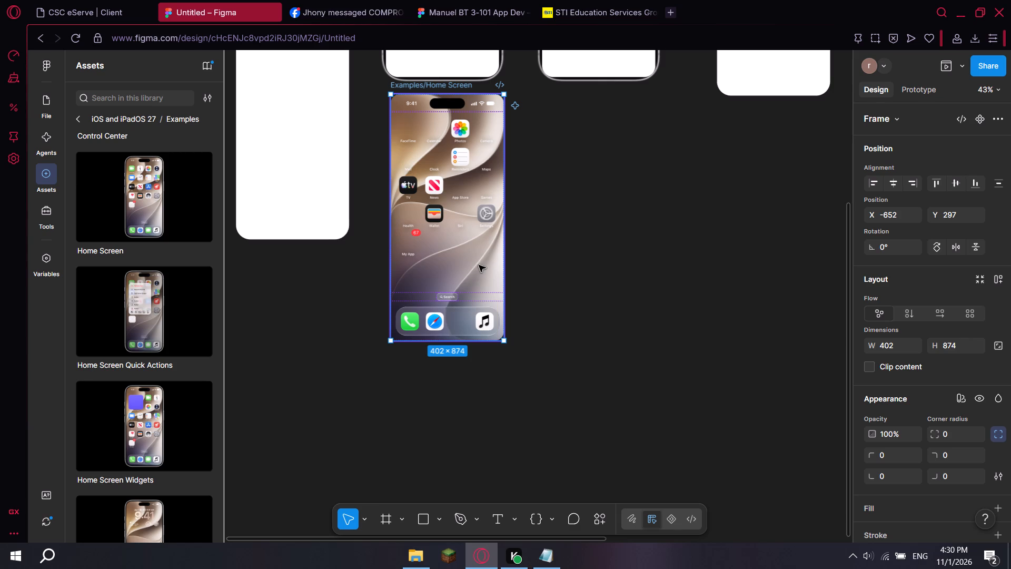
middle_click(567, 254)
click(567, 254)
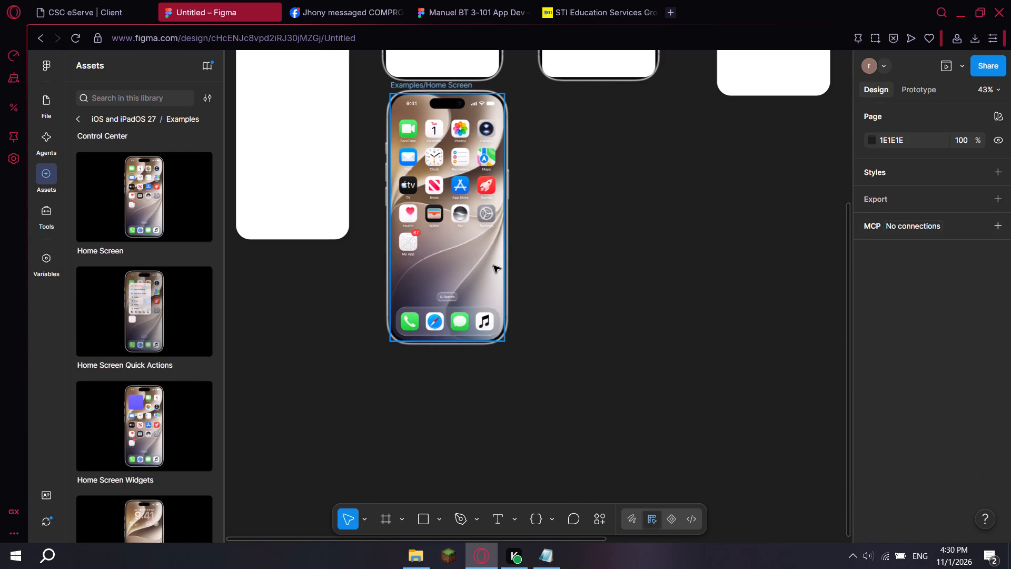
Move the Examples/Home Screen frame to X -669, Y 360, aligned directly beneath the Examples/Context Menu frame.
click(493, 266)
drag(460, 261, 454, 275)
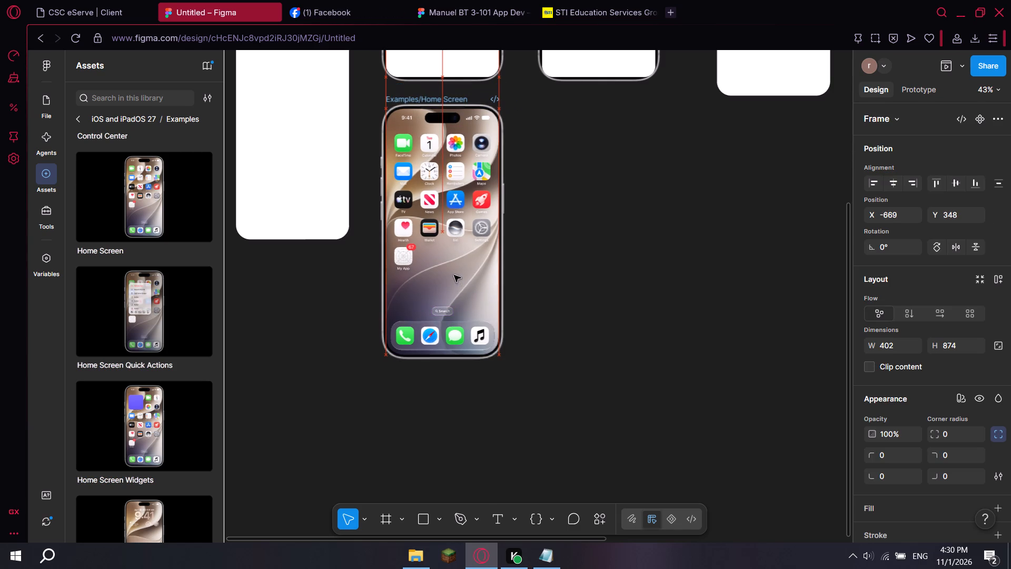
drag(454, 275, 454, 279)
click(572, 255)
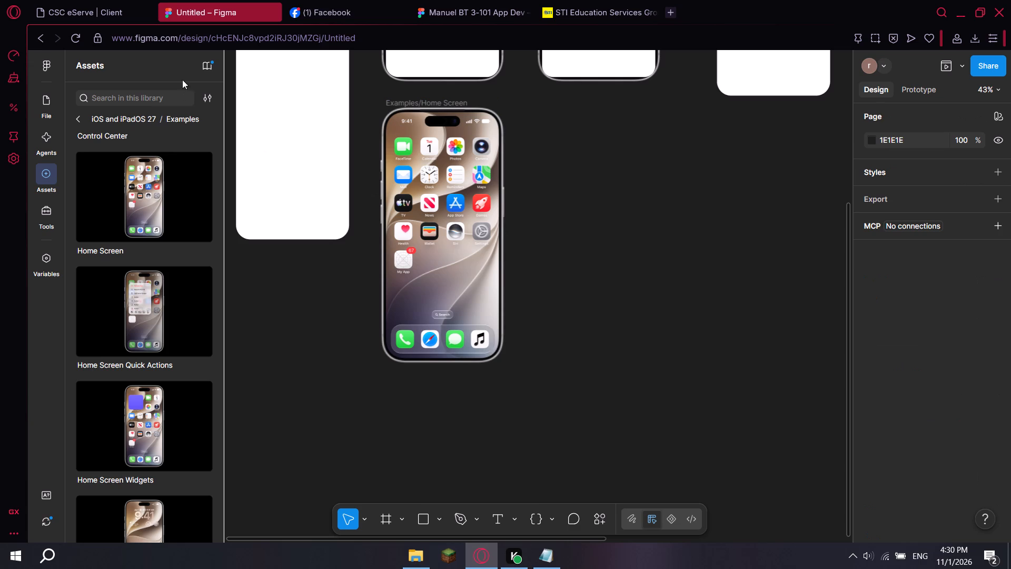
Preview the prototype, try advancing through its screens, restart it and close the preview.
click(966, 69)
click(876, 108)
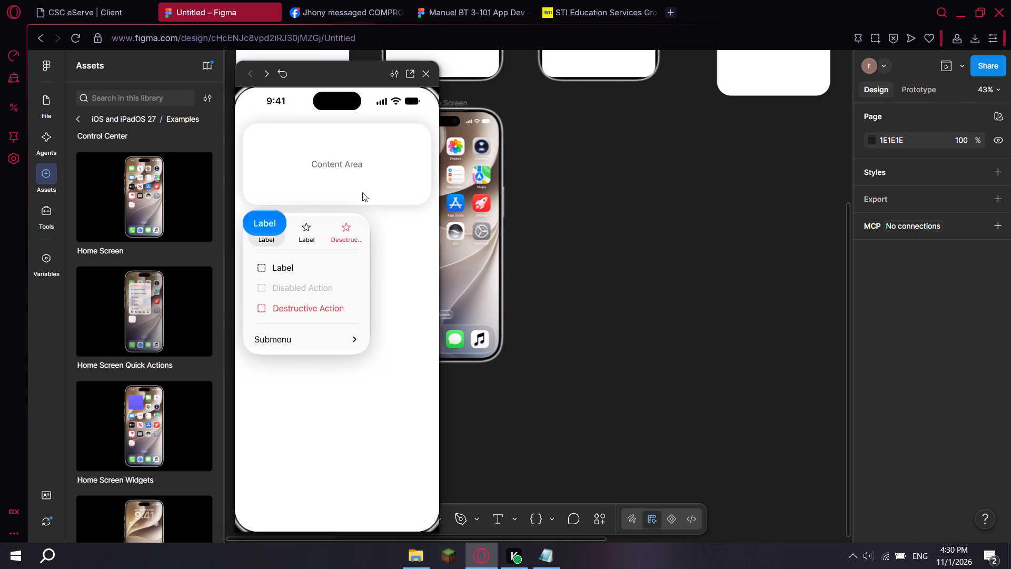
click(265, 74)
click(265, 74)
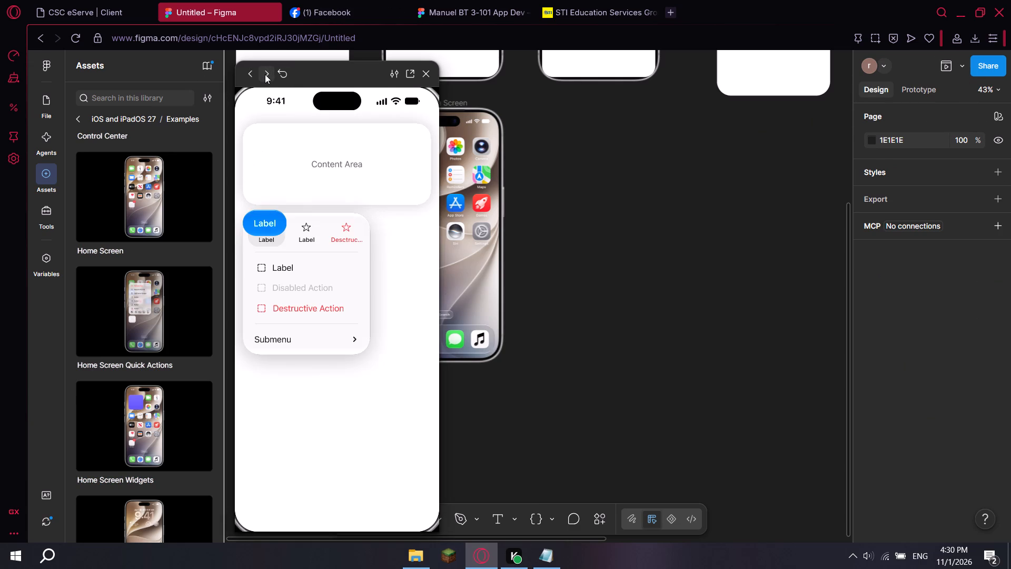
triple_click(265, 74)
click(265, 74)
click(279, 76)
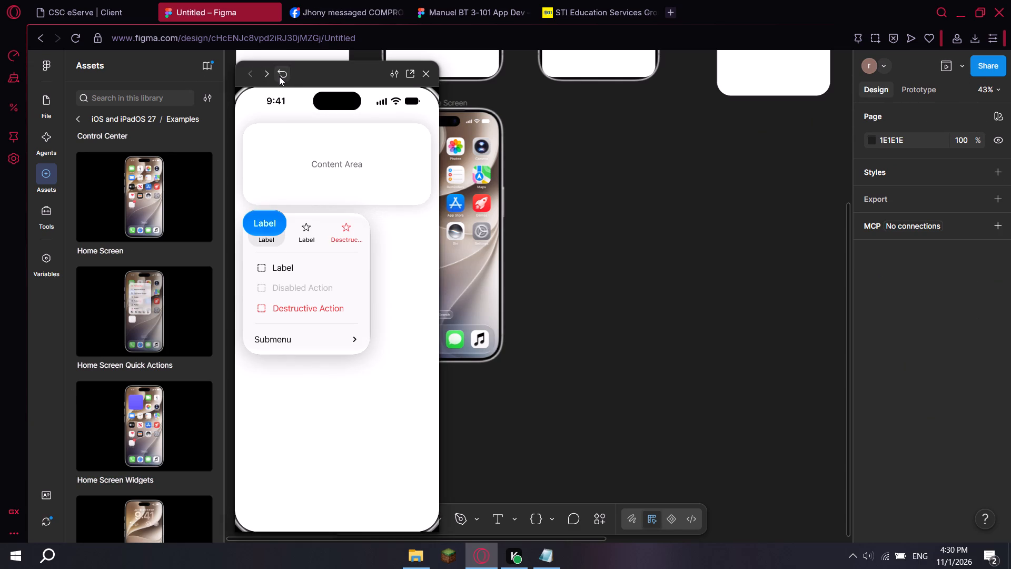
click(433, 74)
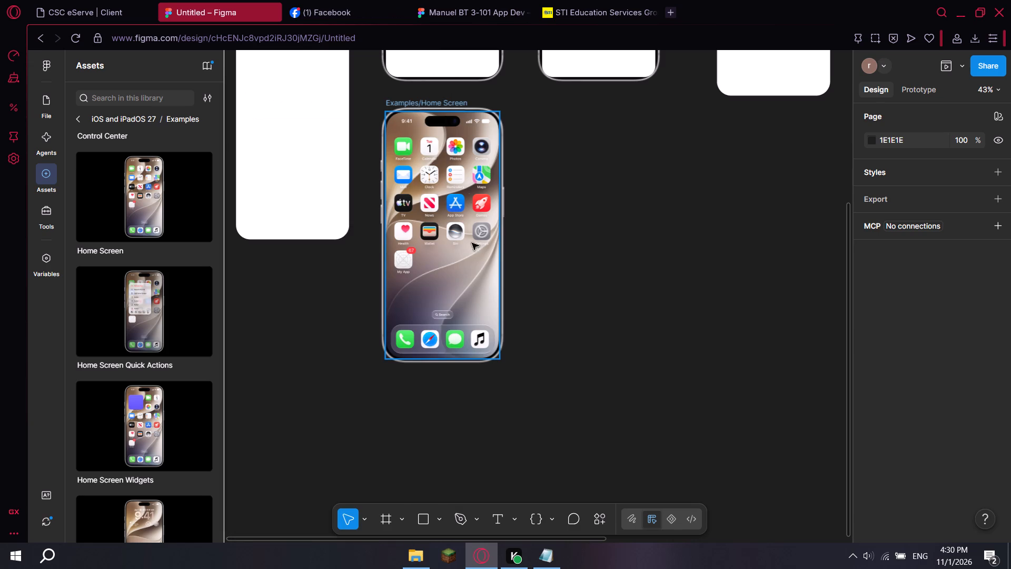
Open the Examples/Home Screen frame in Preview.
click(449, 283)
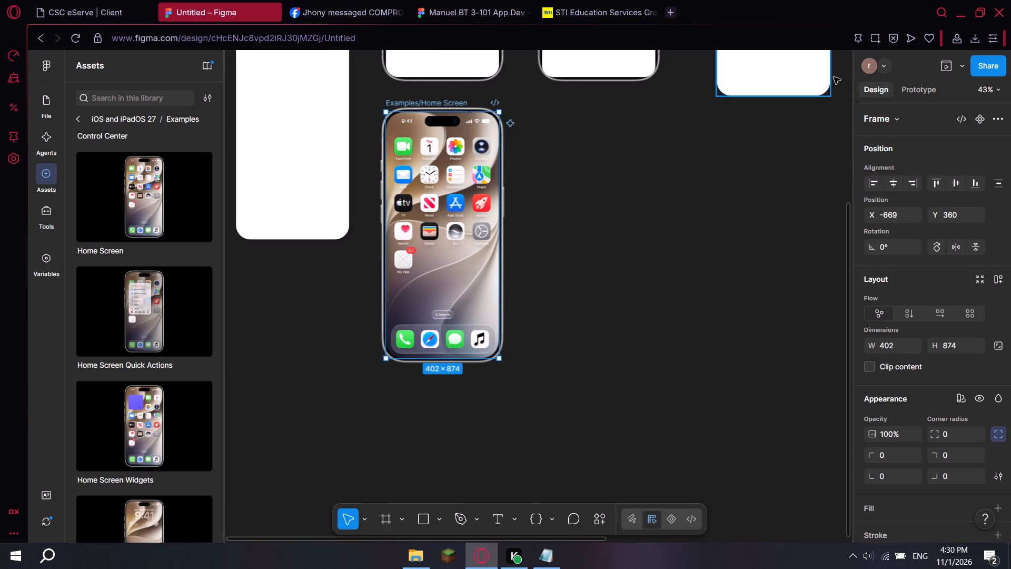
click(963, 67)
click(911, 104)
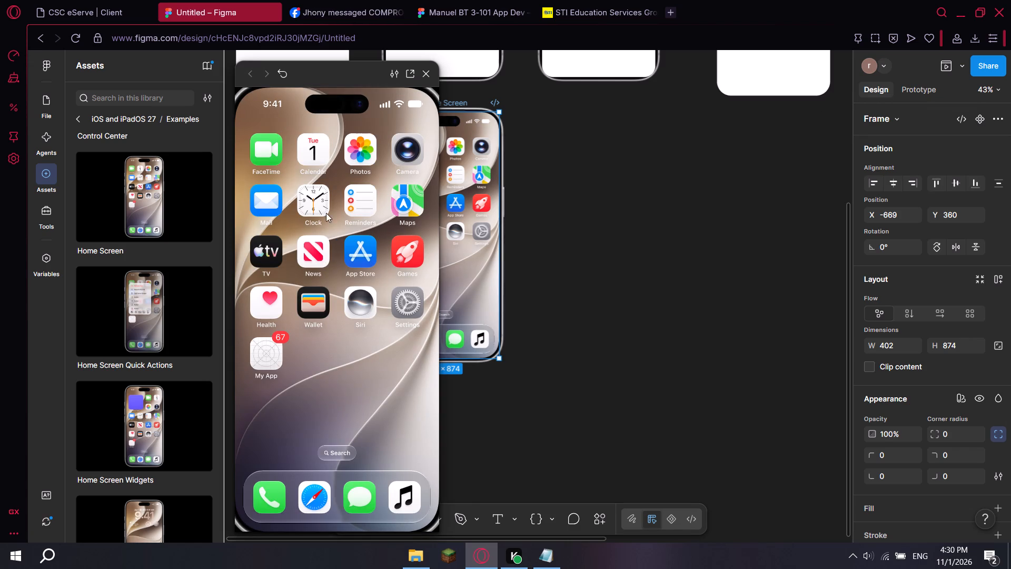
Open the Home Screen prototype in its own browser tab, check it and return to the design file.
click(414, 72)
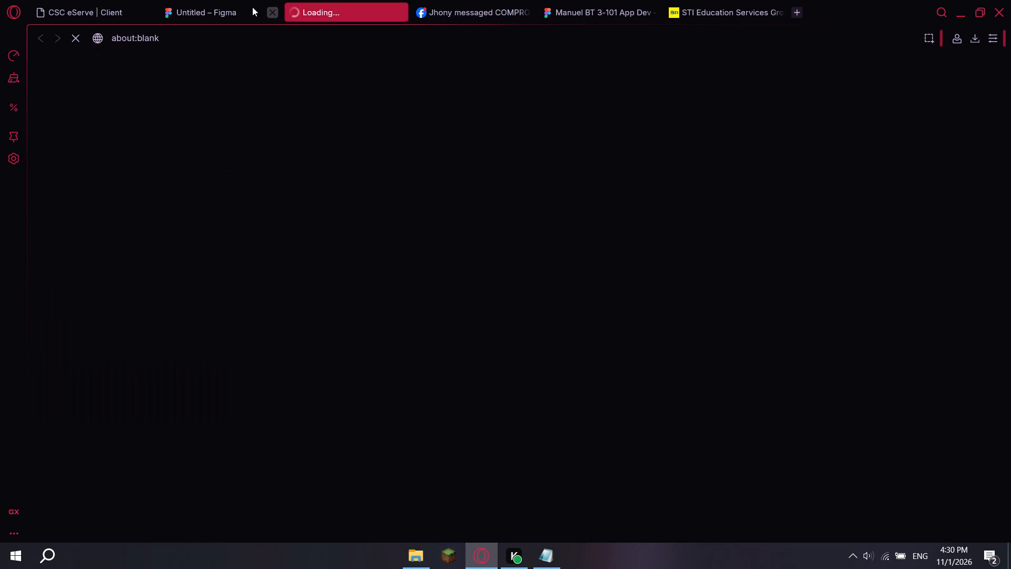
click(251, 6)
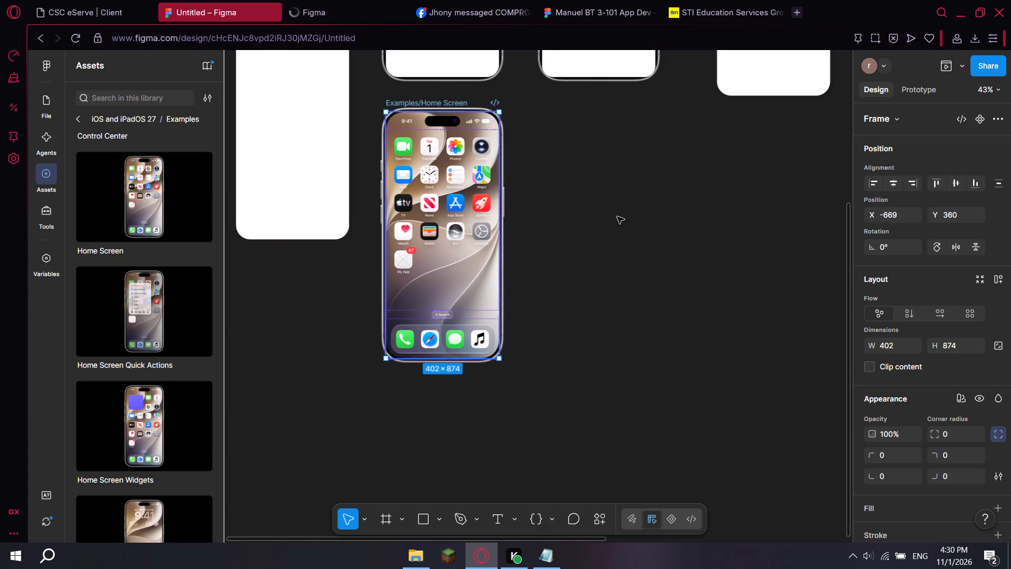
click(960, 66)
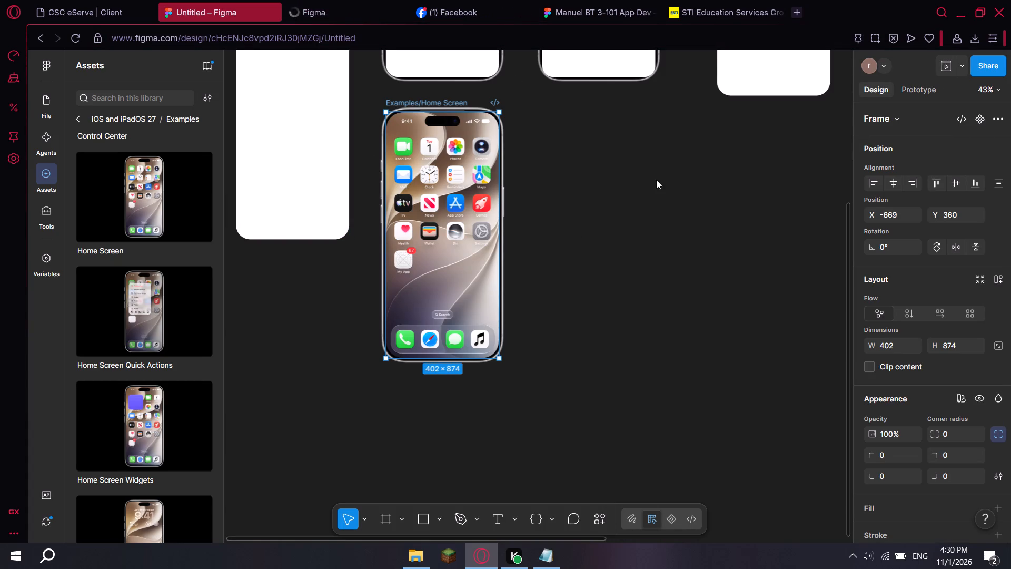
click(963, 65)
click(348, 4)
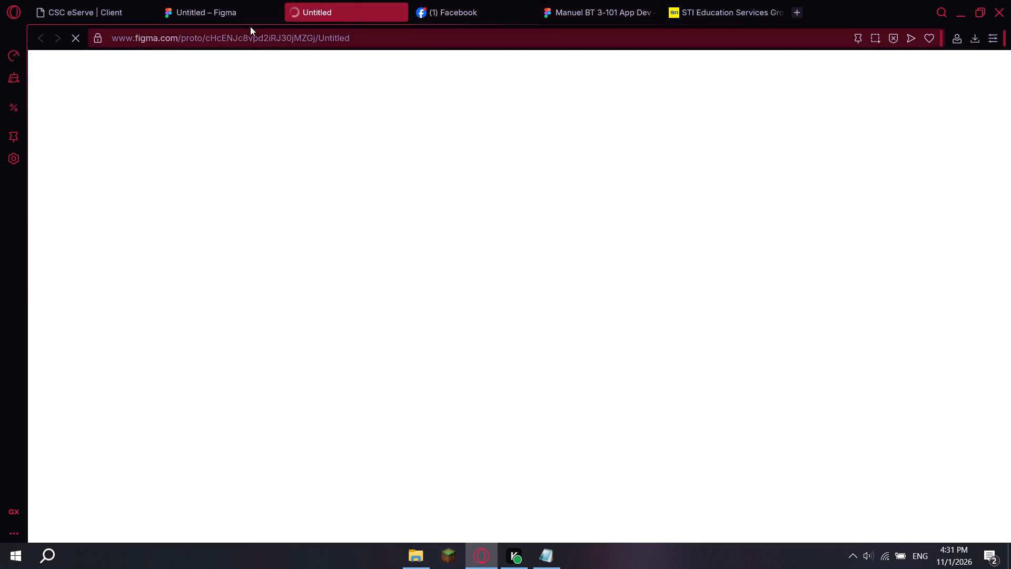
click(224, 16)
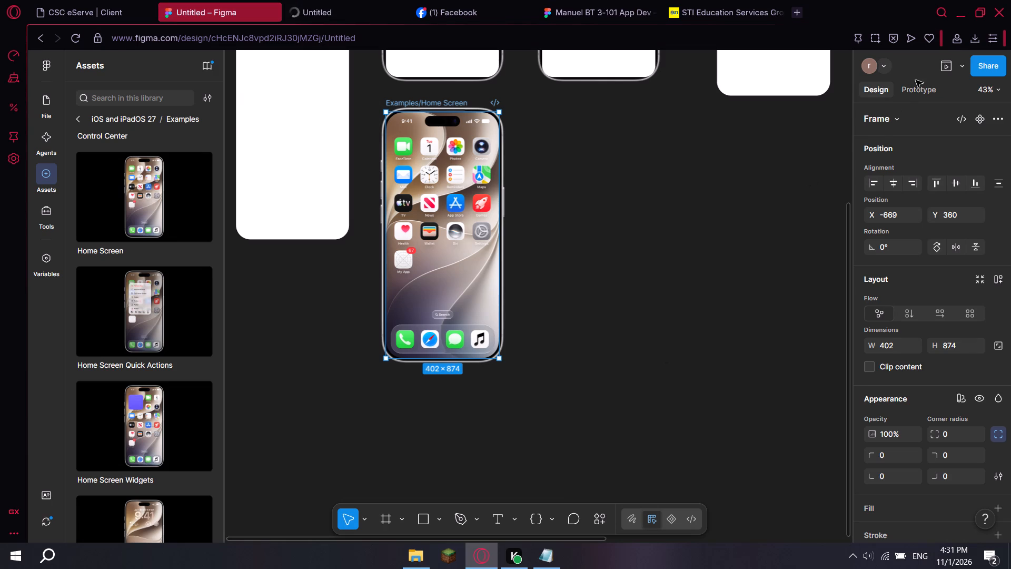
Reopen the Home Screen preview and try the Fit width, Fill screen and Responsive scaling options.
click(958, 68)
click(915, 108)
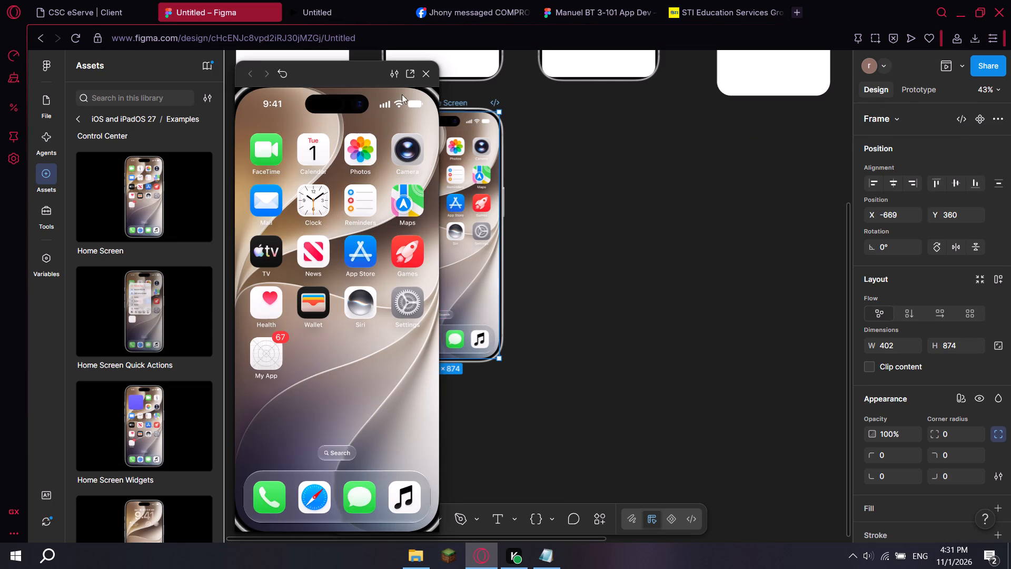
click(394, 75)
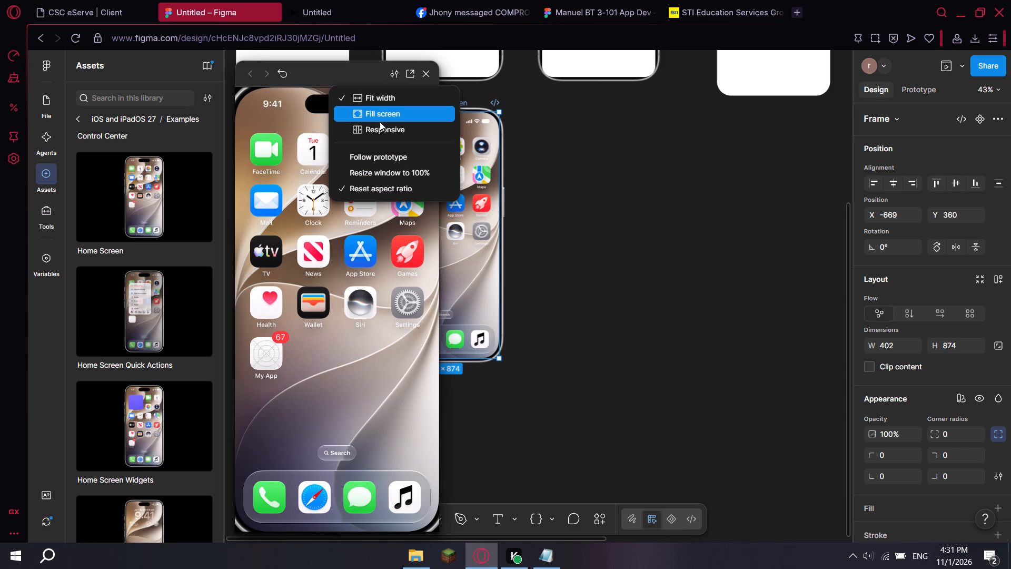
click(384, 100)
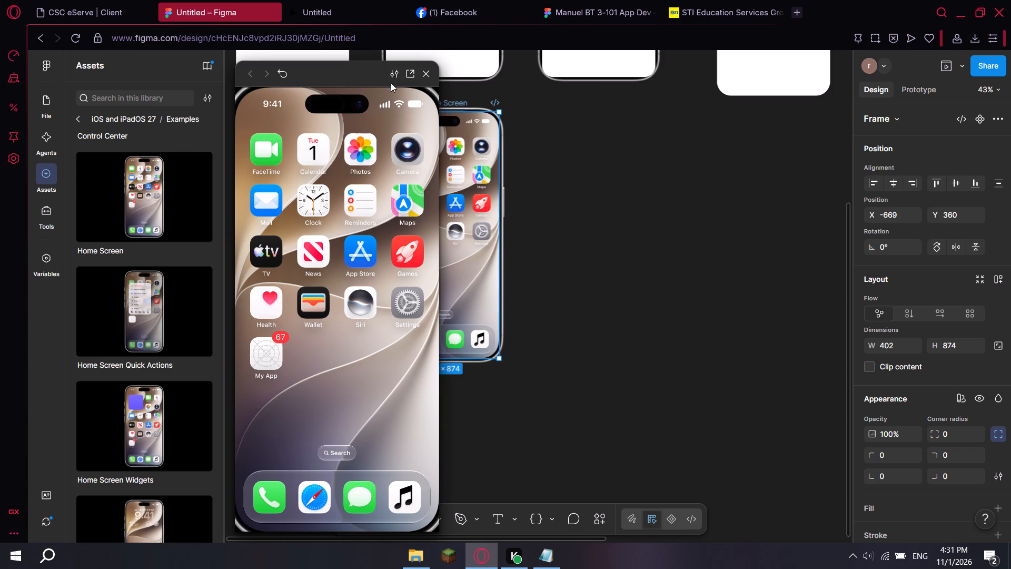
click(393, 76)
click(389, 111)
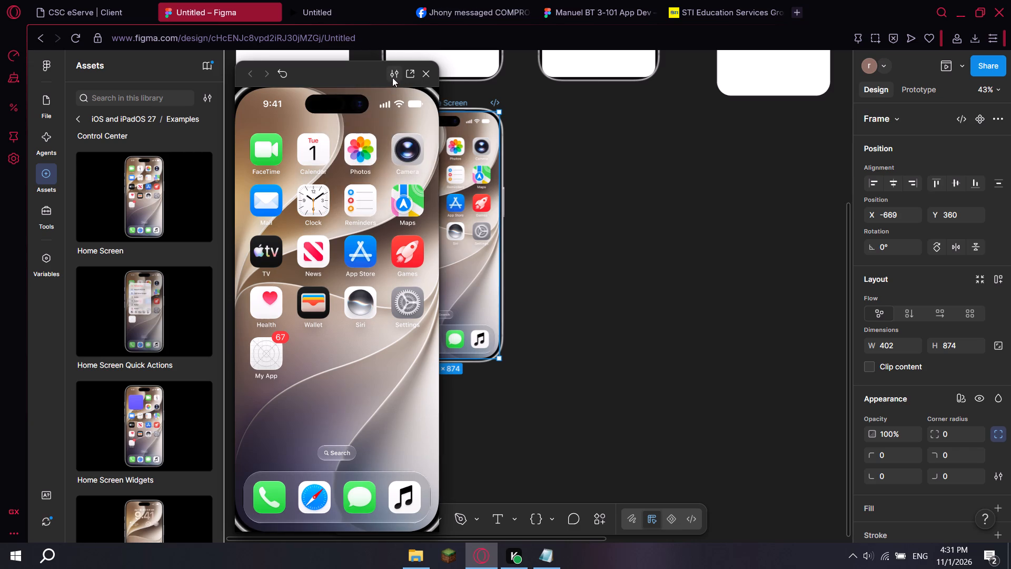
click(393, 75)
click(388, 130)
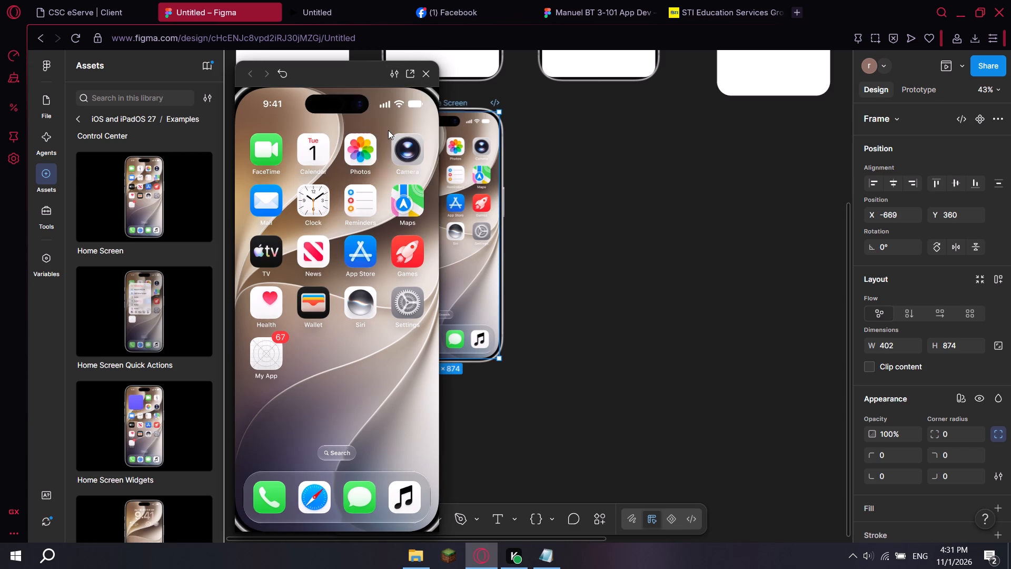
Resize the preview window to 100%, reset its aspect ratio, turn on Follow prototype and close the preview.
click(391, 74)
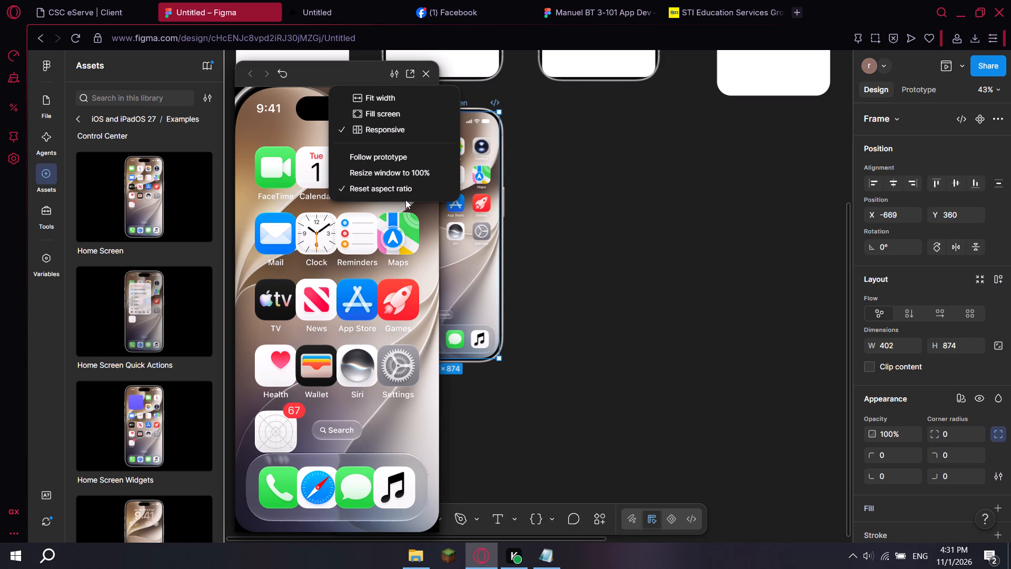
click(405, 171)
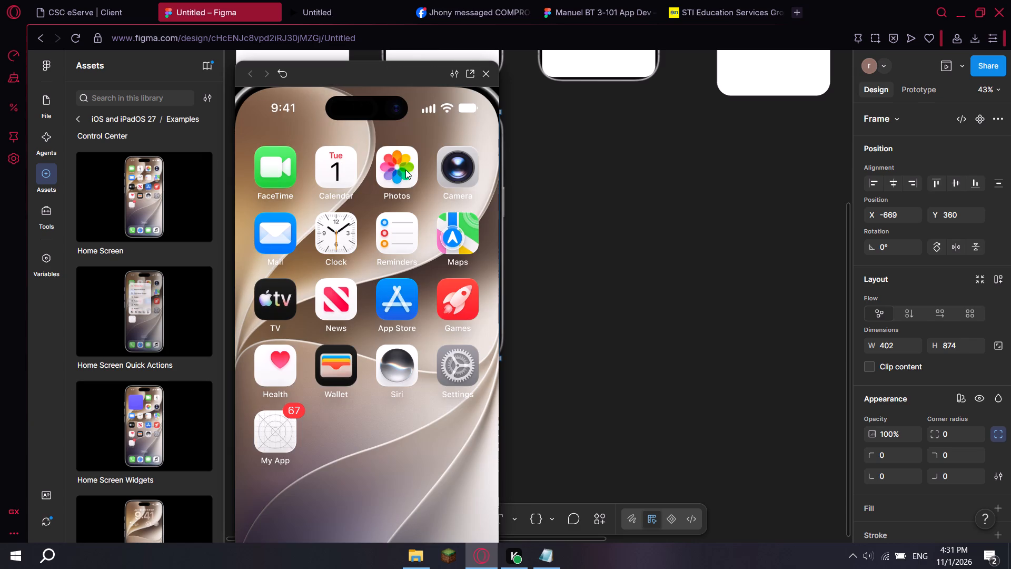
click(458, 74)
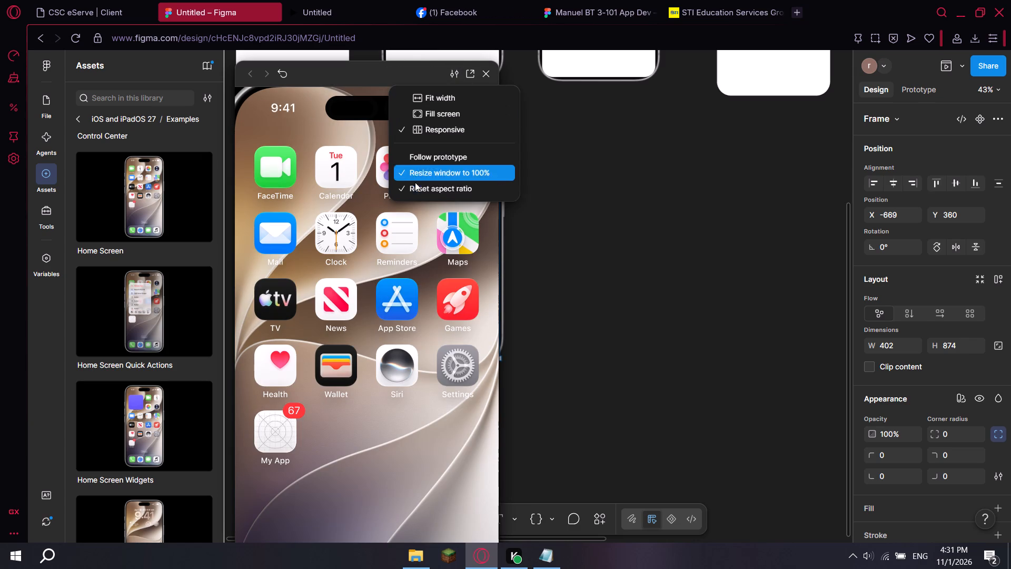
click(420, 170)
click(449, 74)
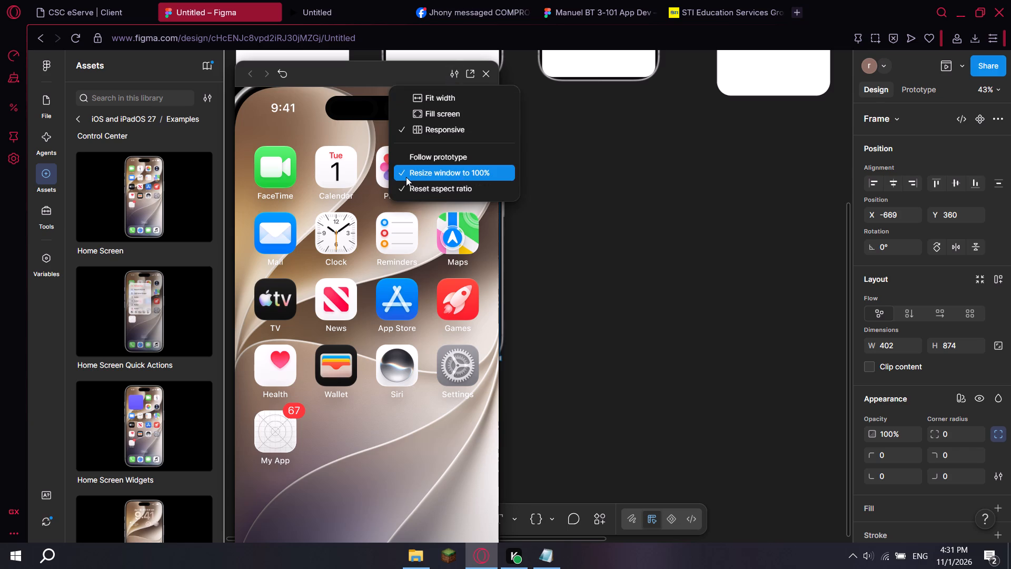
click(405, 172)
click(452, 71)
click(426, 184)
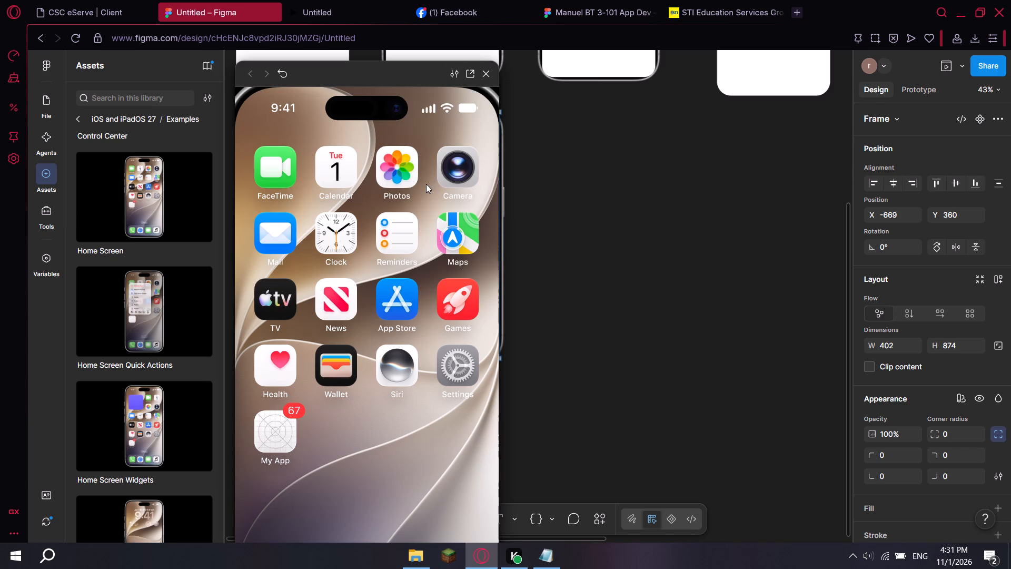
click(446, 74)
click(439, 154)
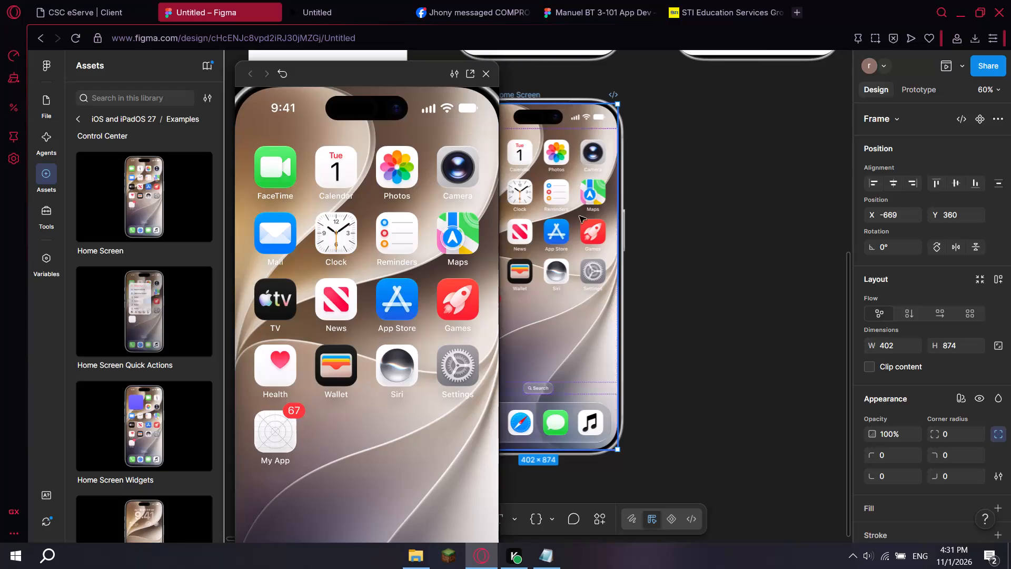
middle_drag(597, 222, 665, 248)
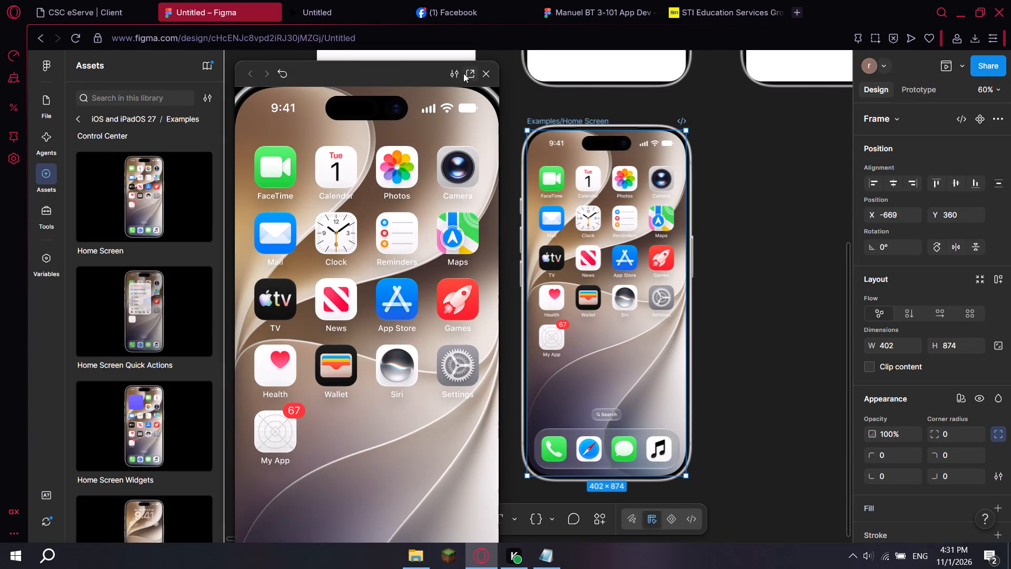
click(488, 74)
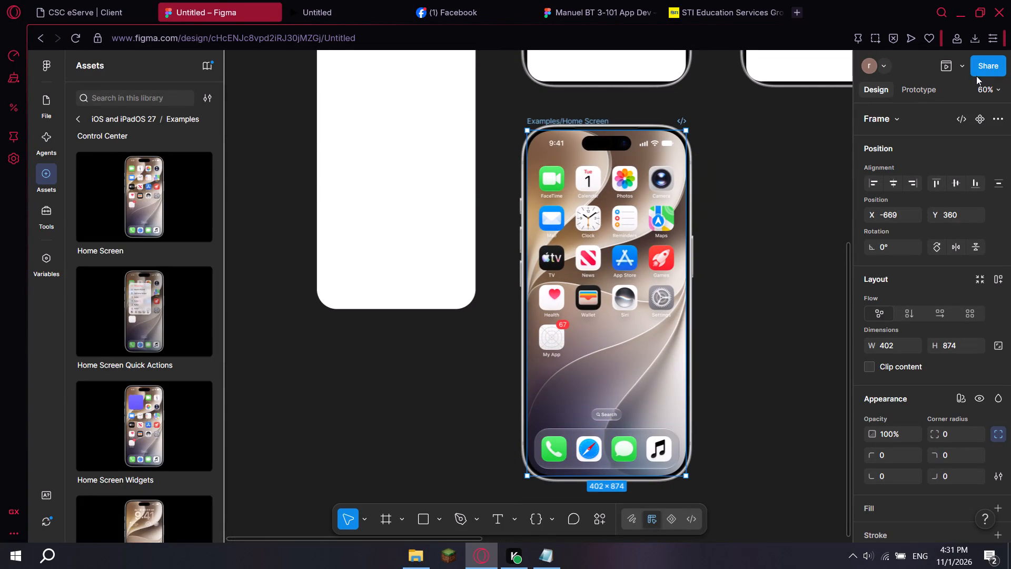
Reopen the Home Screen preview, try Fill screen scaling and set the scaling to Fit width.
click(962, 66)
click(900, 113)
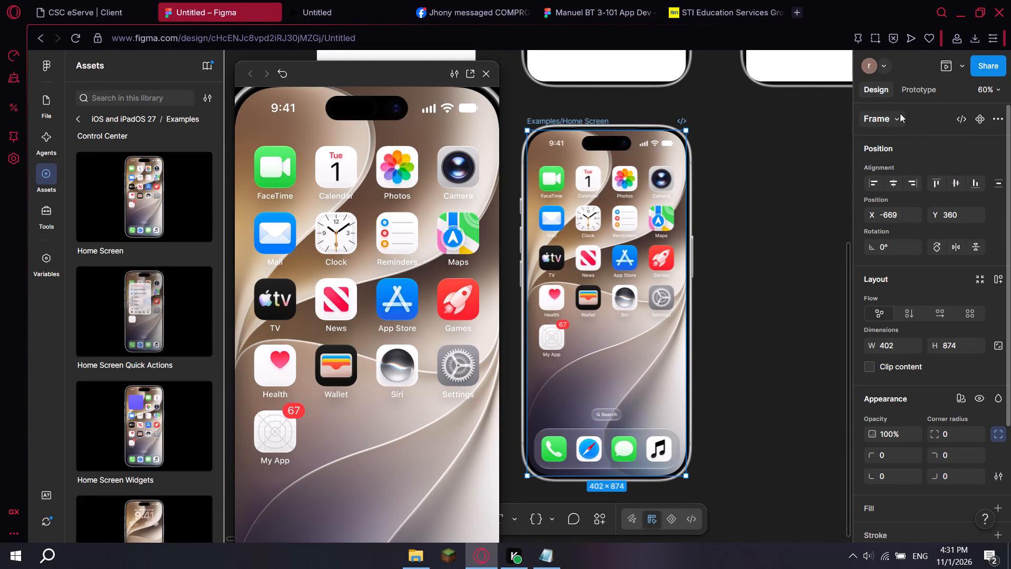
click(449, 75)
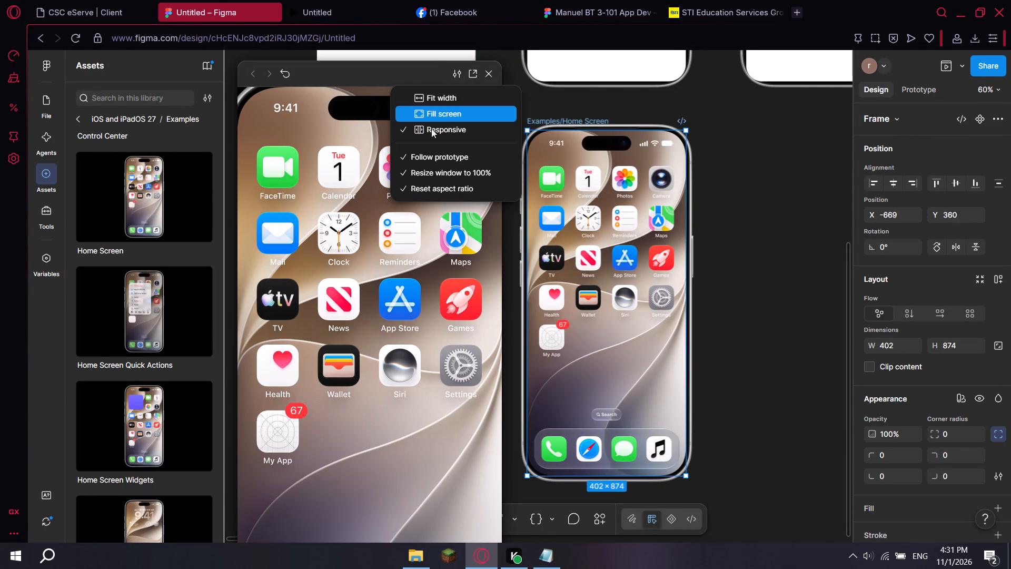
click(420, 106)
click(462, 74)
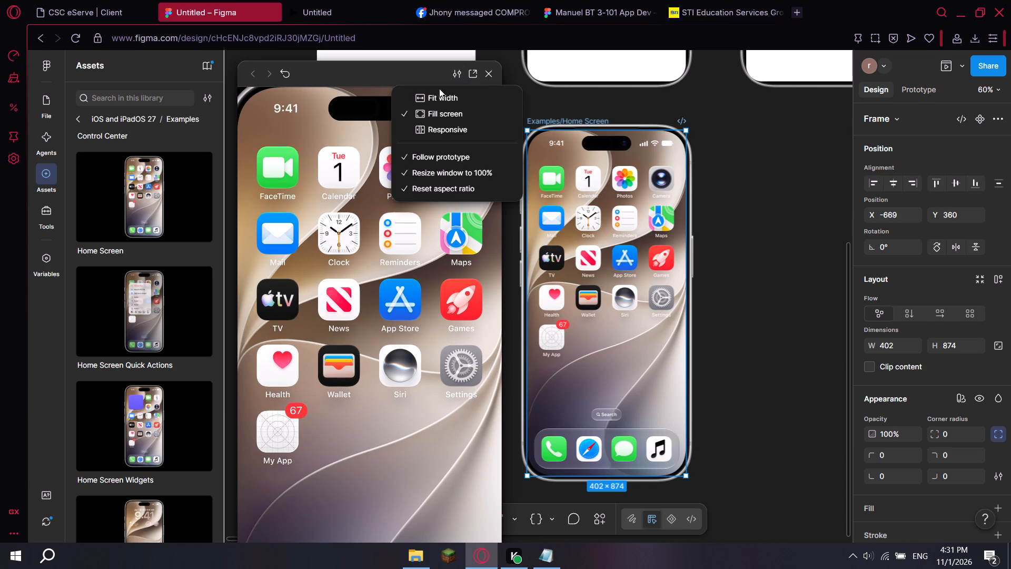
click(430, 95)
Reapply the 100% window size and turn off Follow prototype in the preview options.
click(461, 74)
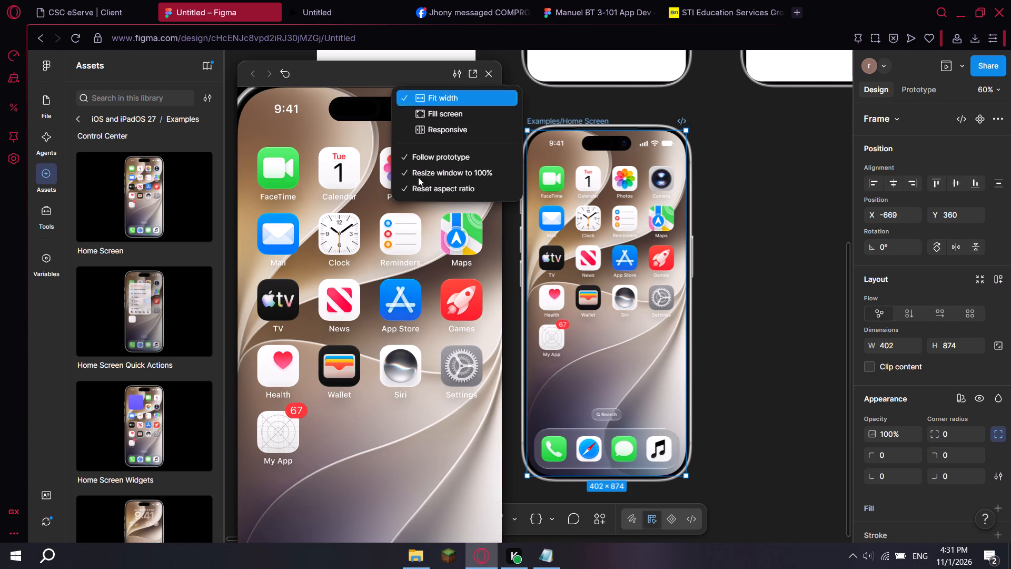
click(407, 174)
click(458, 60)
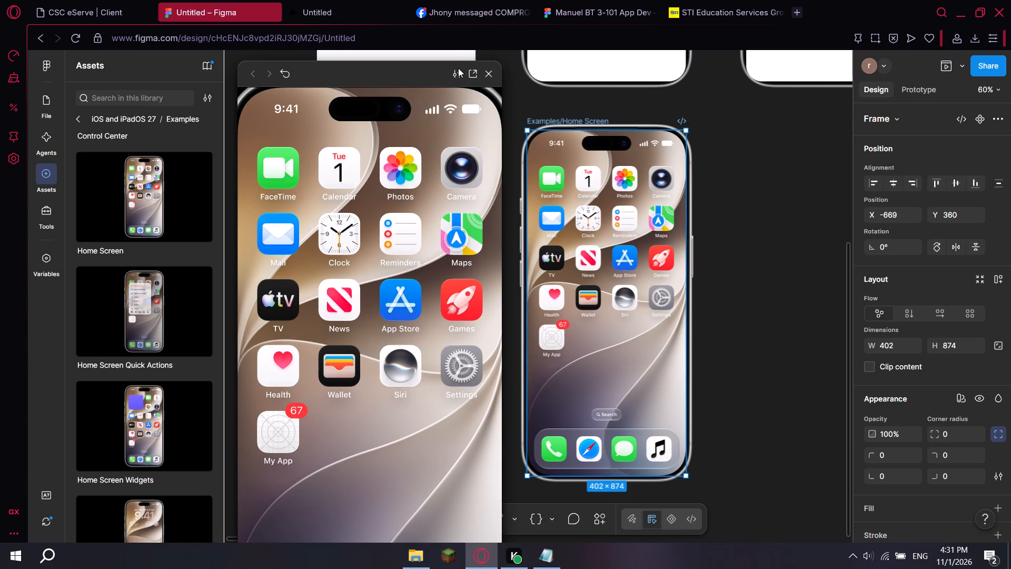
click(459, 73)
right_click(423, 168)
click(455, 75)
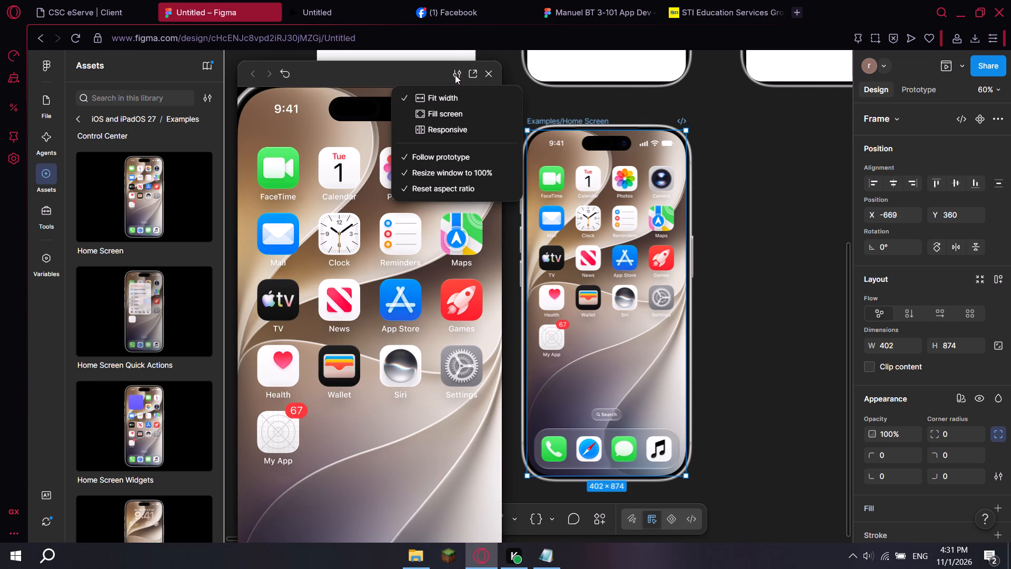
click(430, 155)
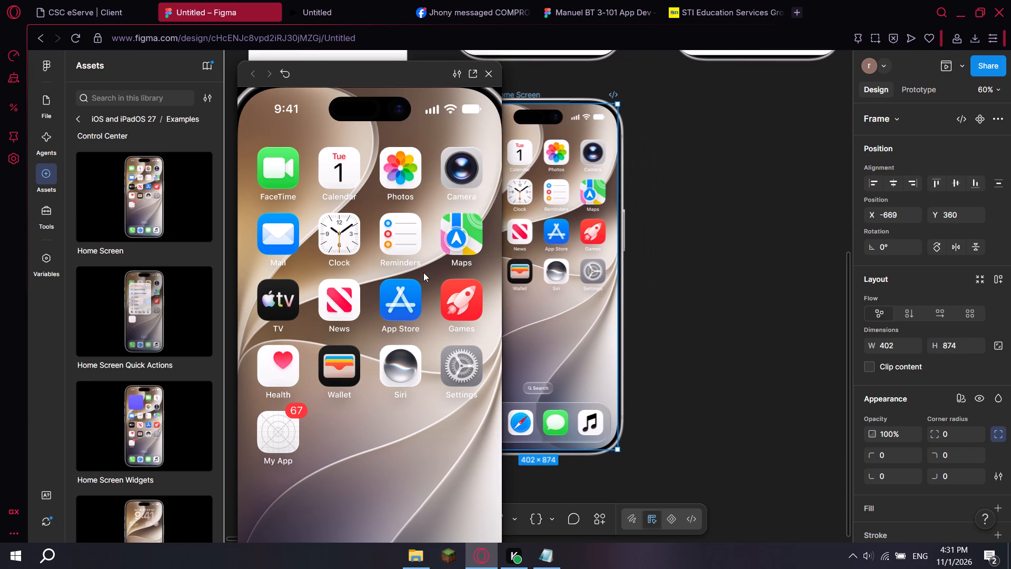
Move the preview window upward beside the Examples/Home Screen frame so that it does not cover the frame.
ctrl+scroll(636, 293, down, 7)
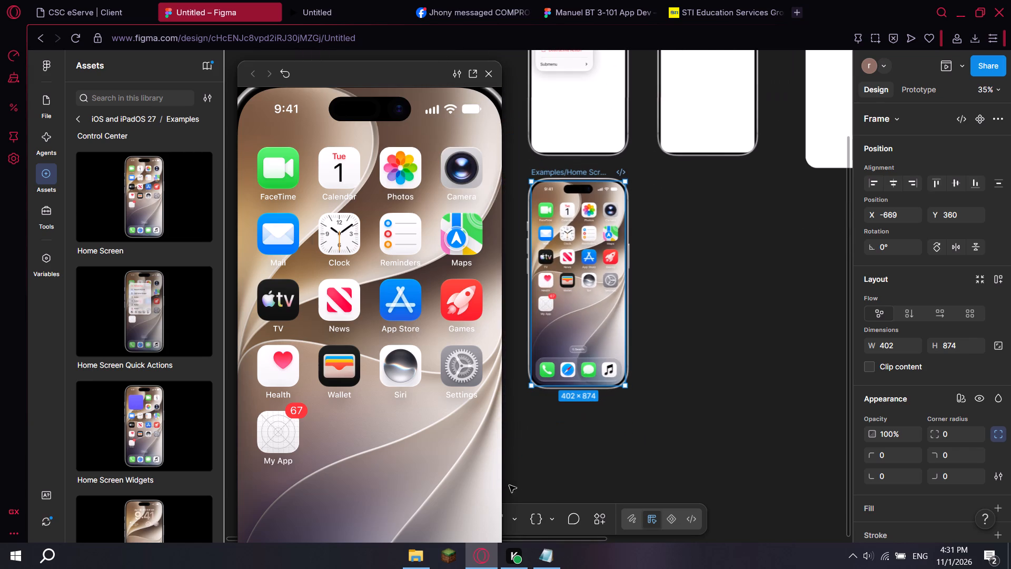
click(474, 484)
drag(474, 484, 432, 367)
drag(322, 77, 319, 73)
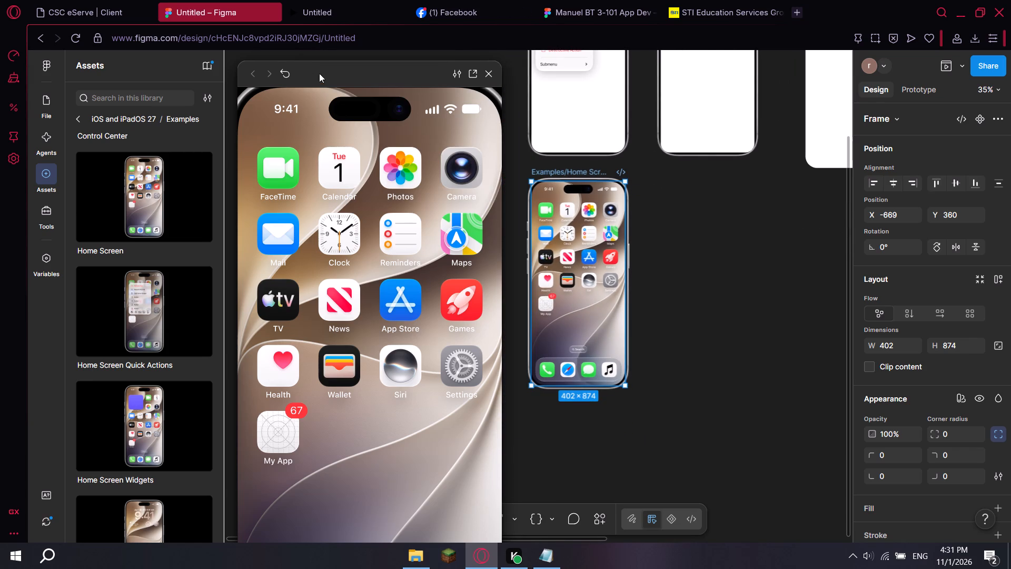
drag(319, 73, 642, 22)
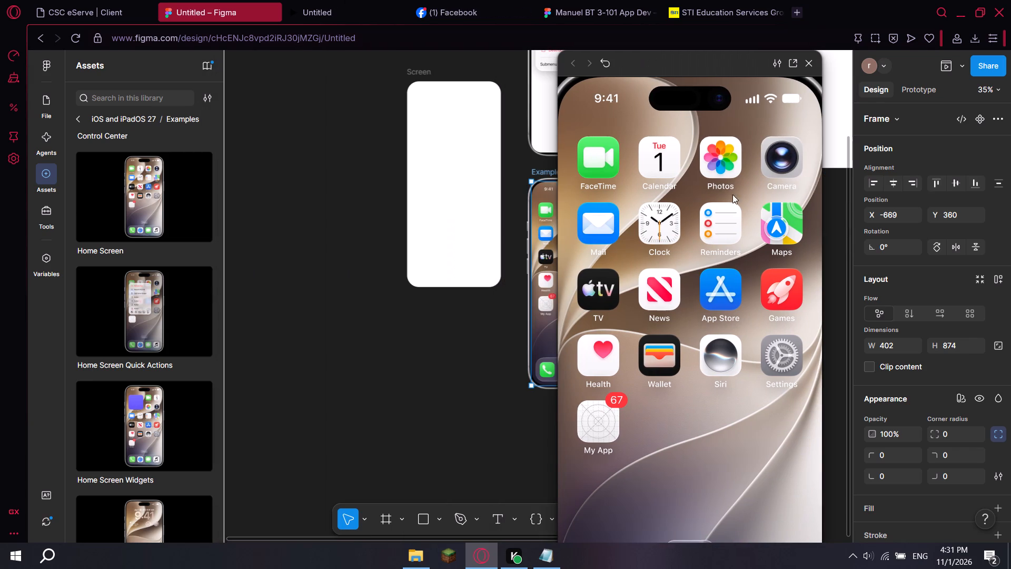
drag(691, 73, 490, 0)
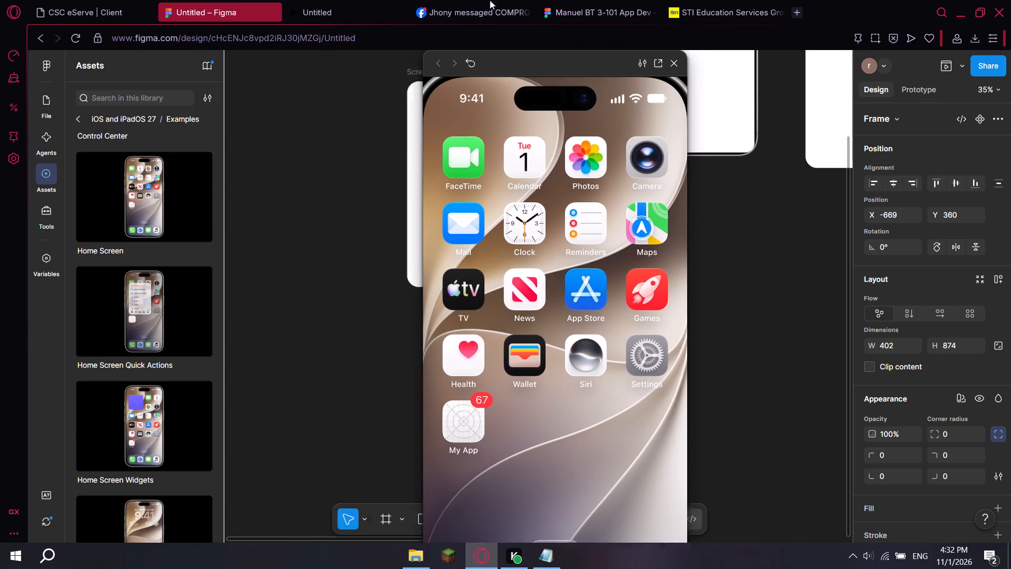
drag(490, 0, 356, 0)
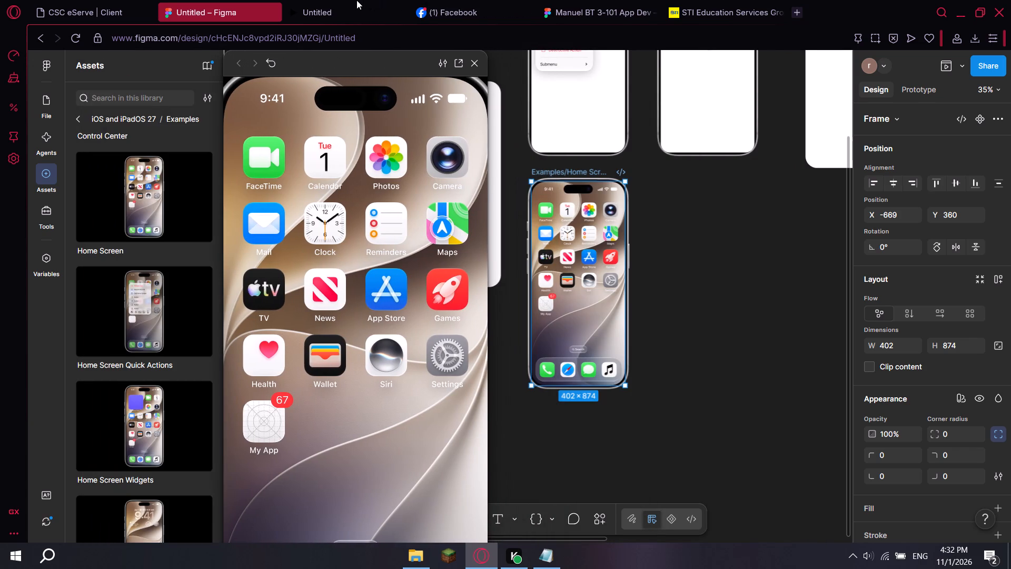
drag(356, 0, 361, 1)
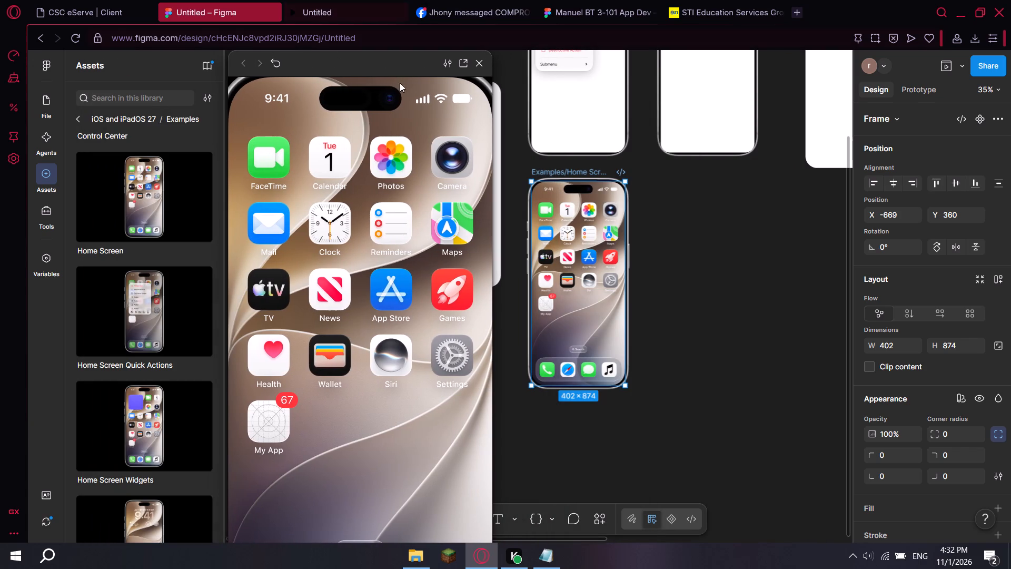
Open the Home Screen preview in its own browser tab, scroll through the prototype and try showing it in full screen.
click(461, 66)
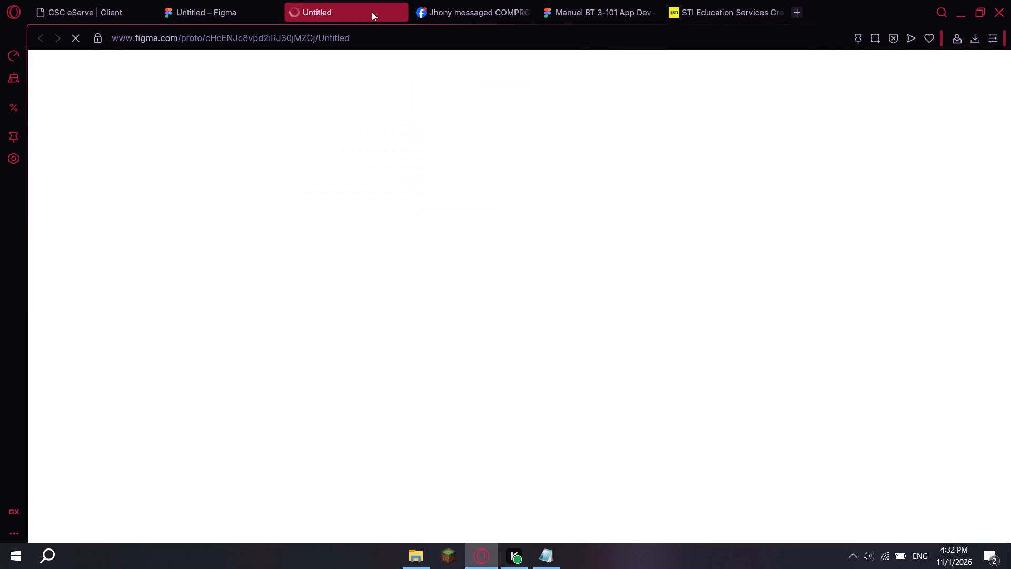
scroll(715, 171, down, 7)
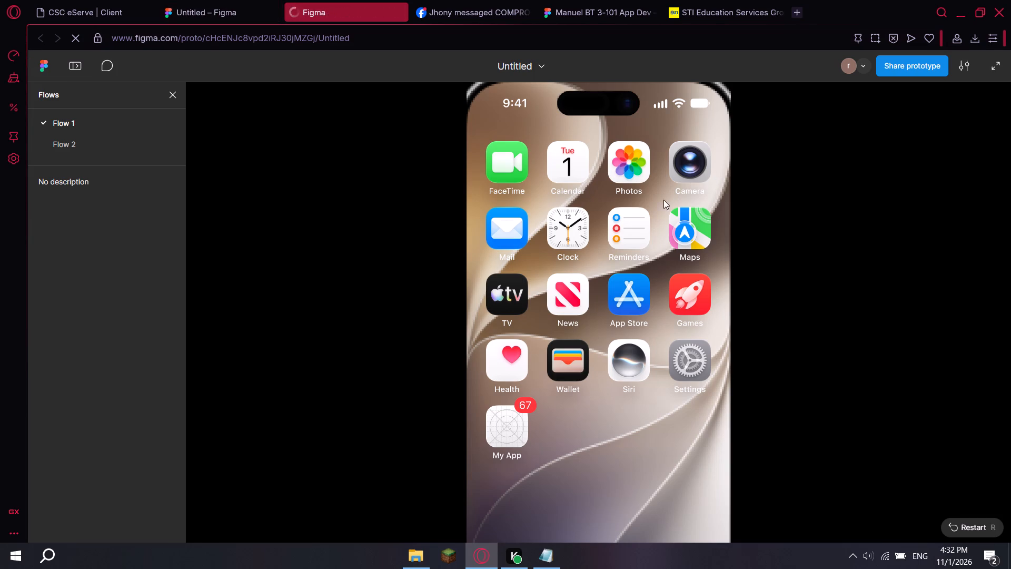
scroll(622, 223, up, 6)
scroll(621, 223, down, 5)
click(990, 73)
click(996, 62)
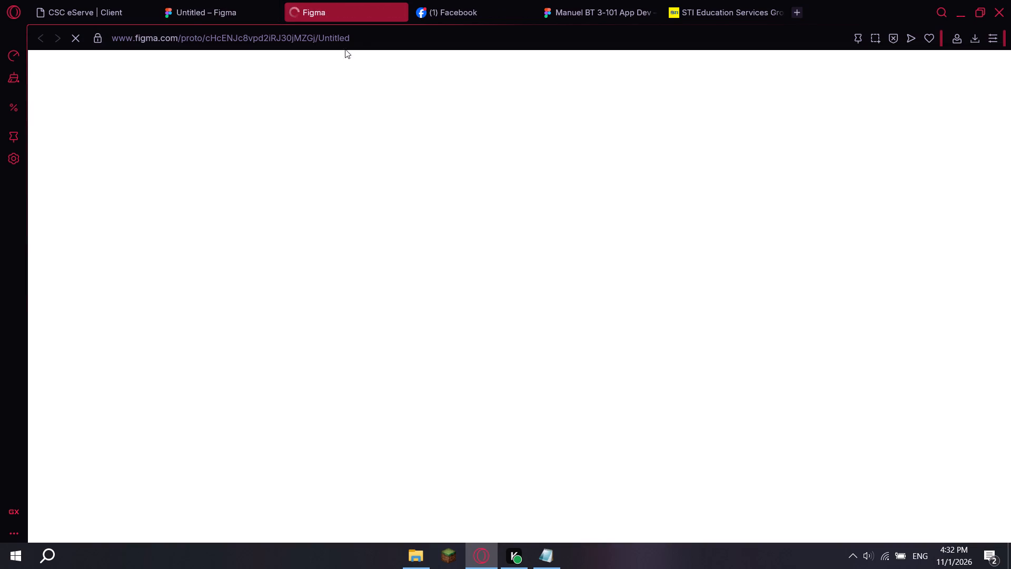
Return to the design file and examine the design properties of the Examples/Context Menu frame.
click(237, 12)
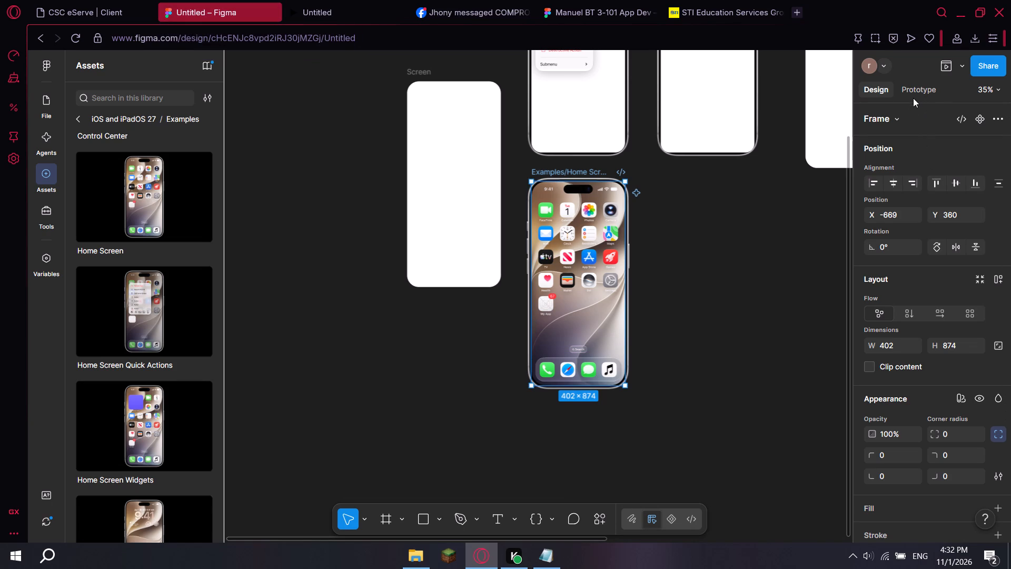
middle_drag(725, 338, 676, 296)
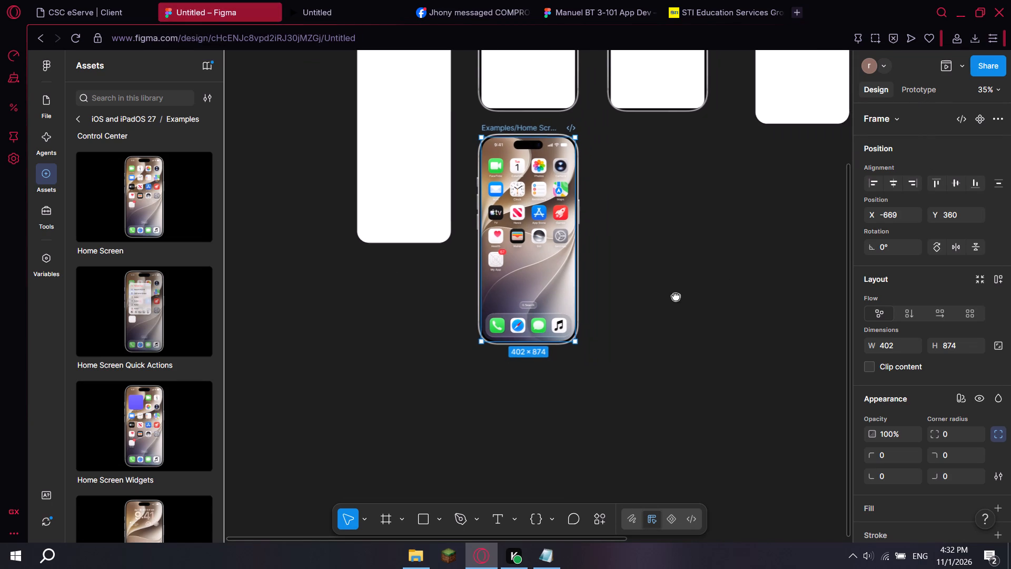
middle_drag(676, 296, 672, 336)
click(527, 135)
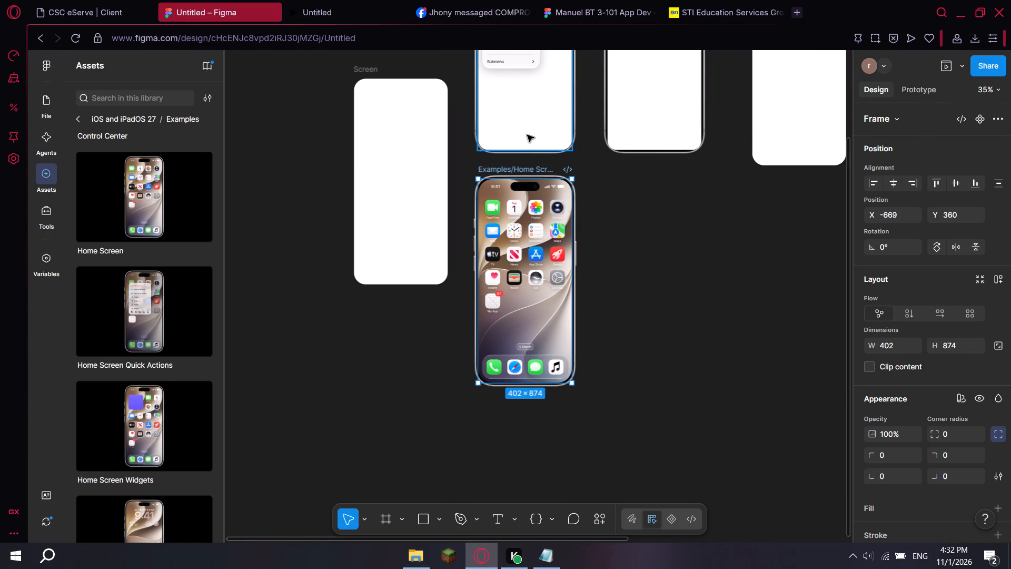
middle_drag(613, 278, 580, 404)
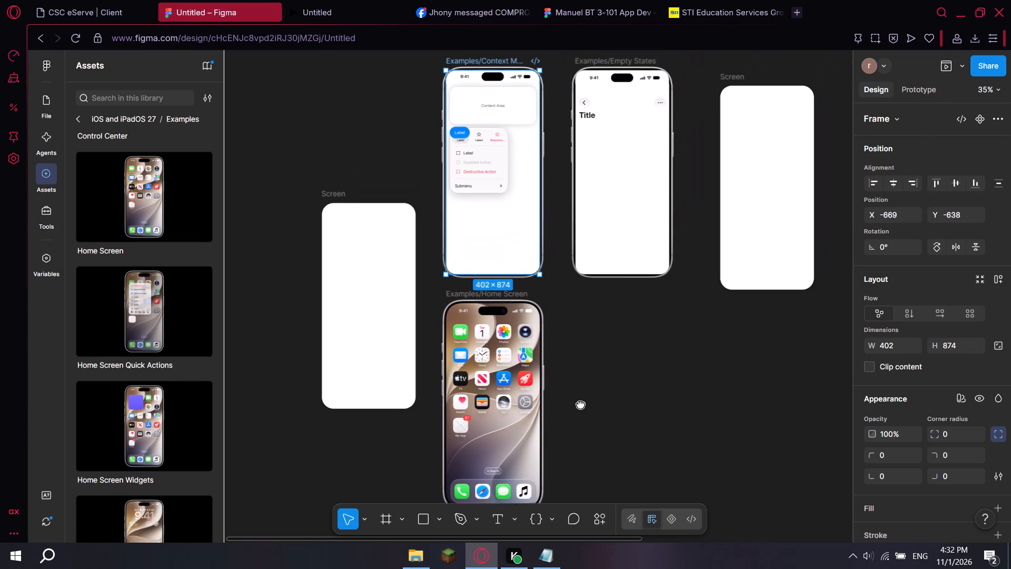
middle_drag(580, 404, 576, 411)
scroll(881, 357, down, 1)
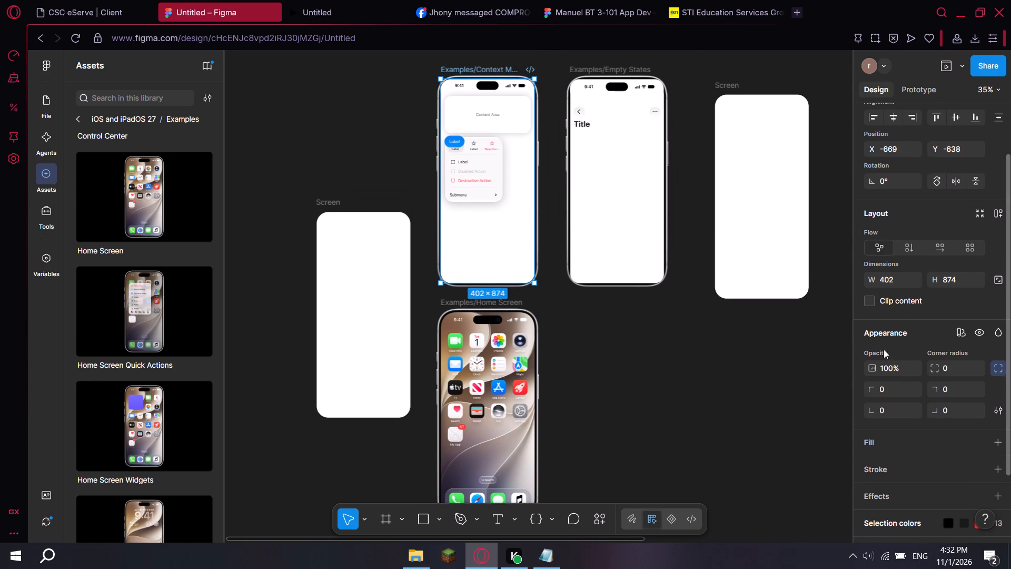
scroll(858, 308, down, 4)
scroll(858, 308, up, 6)
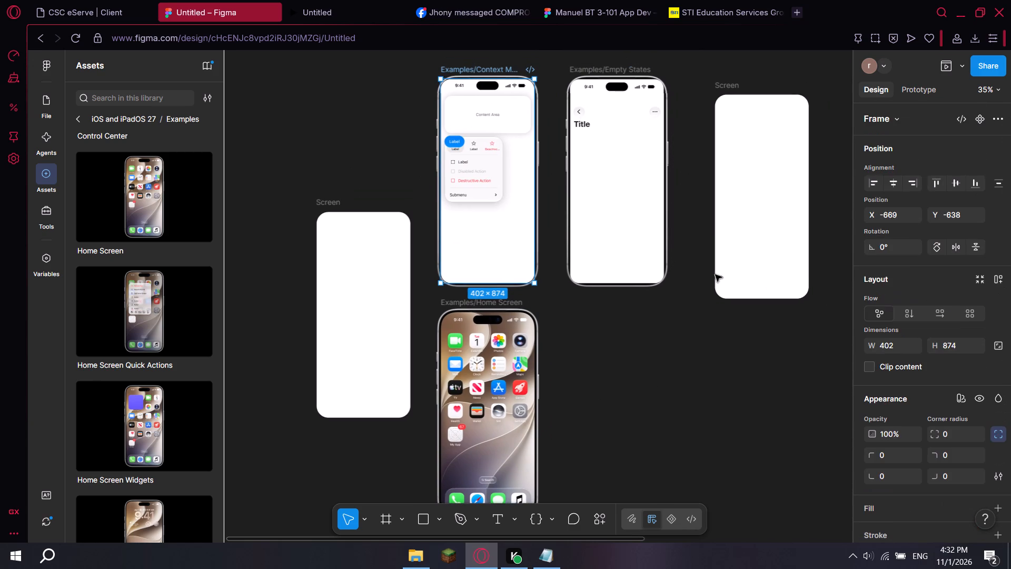
click(637, 244)
click(762, 254)
click(491, 234)
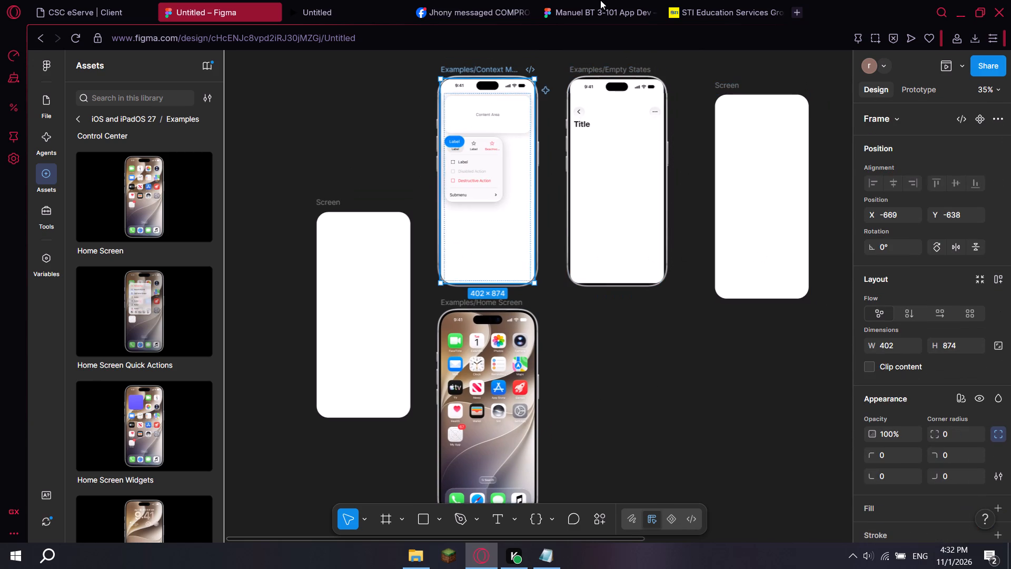
Switch to the prototype presentation and examine the home screen in Flow 1 from top to bottom.
click(358, 11)
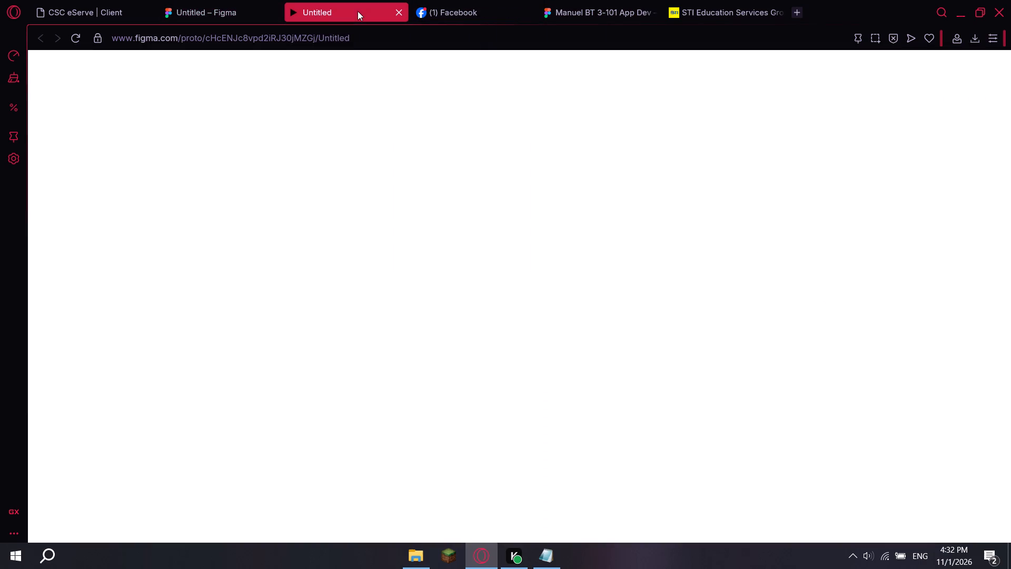
scroll(548, 217, down, 3)
scroll(556, 203, up, 3)
scroll(567, 190, down, 5)
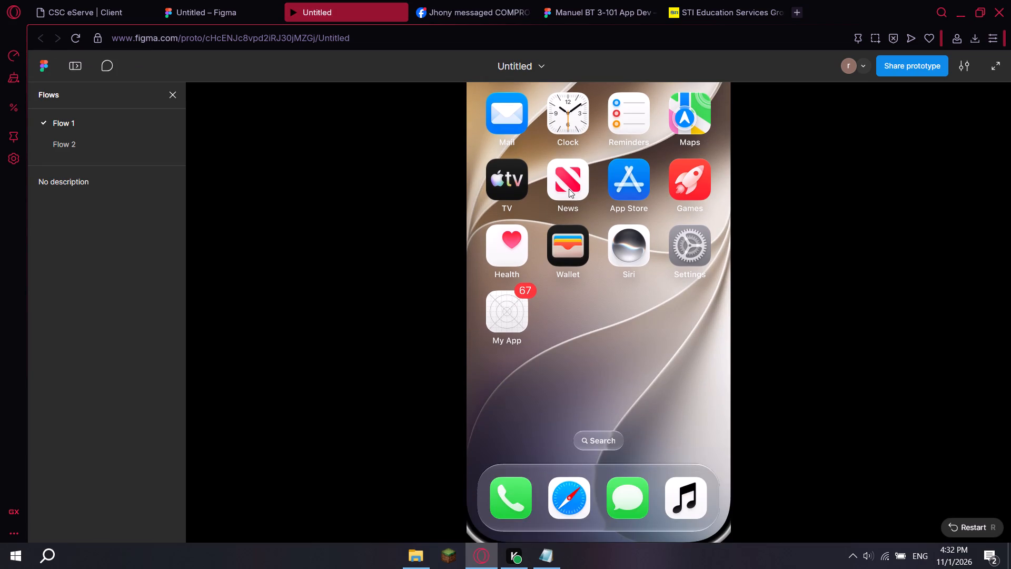
scroll(570, 187, up, 3)
scroll(571, 187, down, 5)
scroll(491, 442, down, 4)
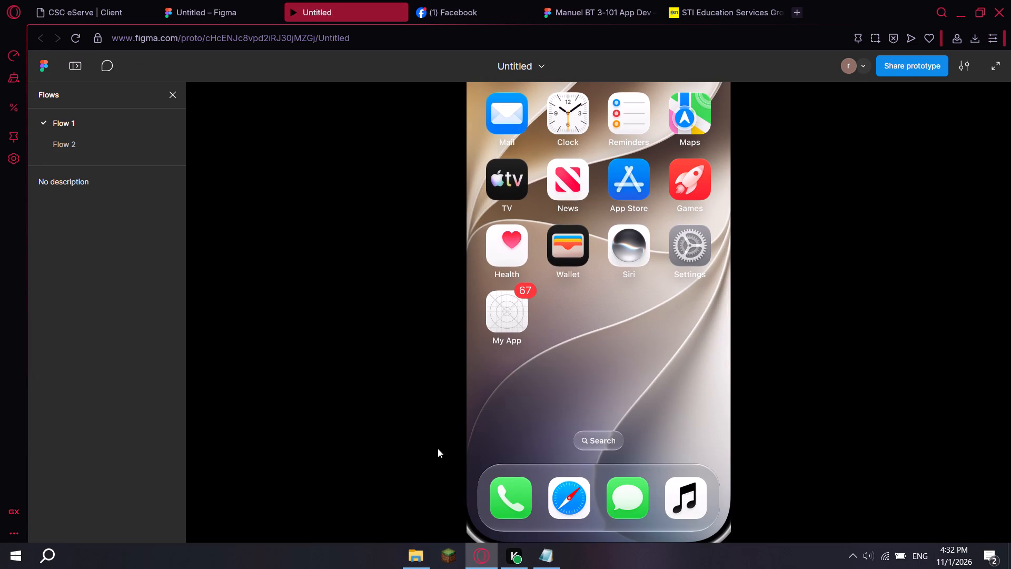
scroll(468, 339, up, 4)
scroll(468, 339, down, 4)
scroll(468, 339, up, 2)
View Flow 2 in the presentation, return to Flow 1 and close the presentation.
click(47, 142)
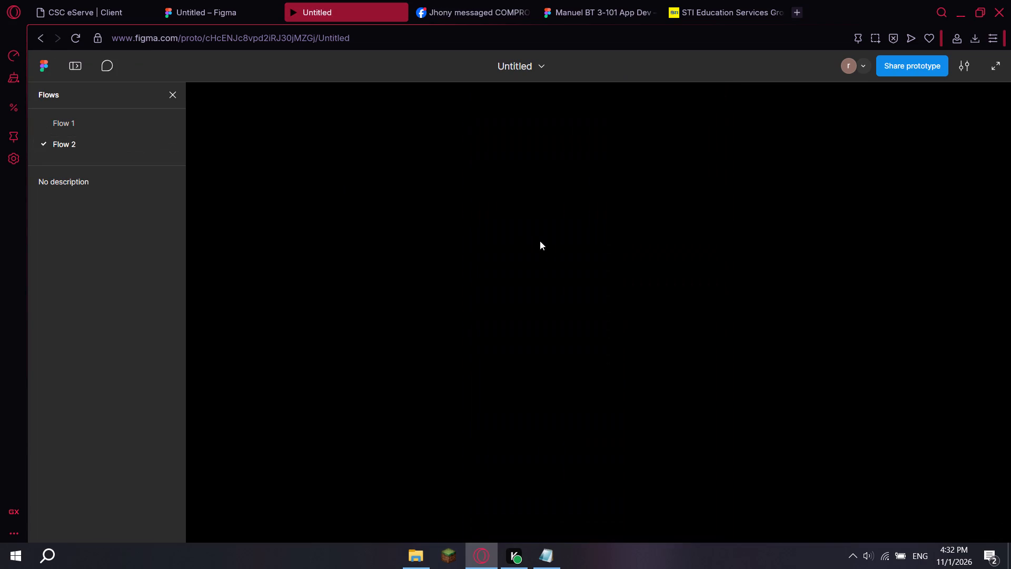
scroll(548, 245, down, 5)
scroll(548, 245, up, 5)
scroll(548, 245, down, 7)
scroll(221, 182, up, 7)
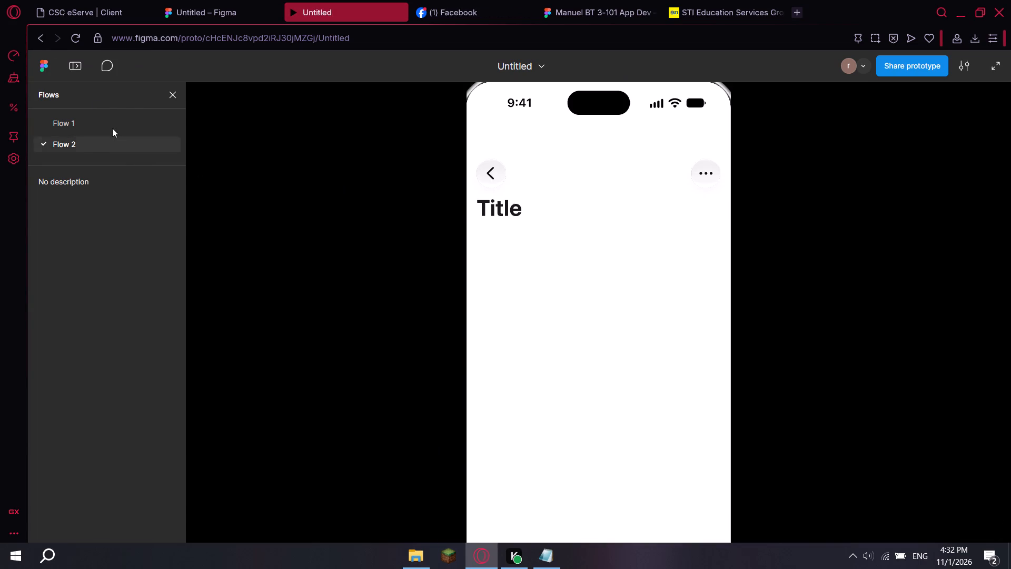
click(97, 101)
click(73, 117)
click(392, 14)
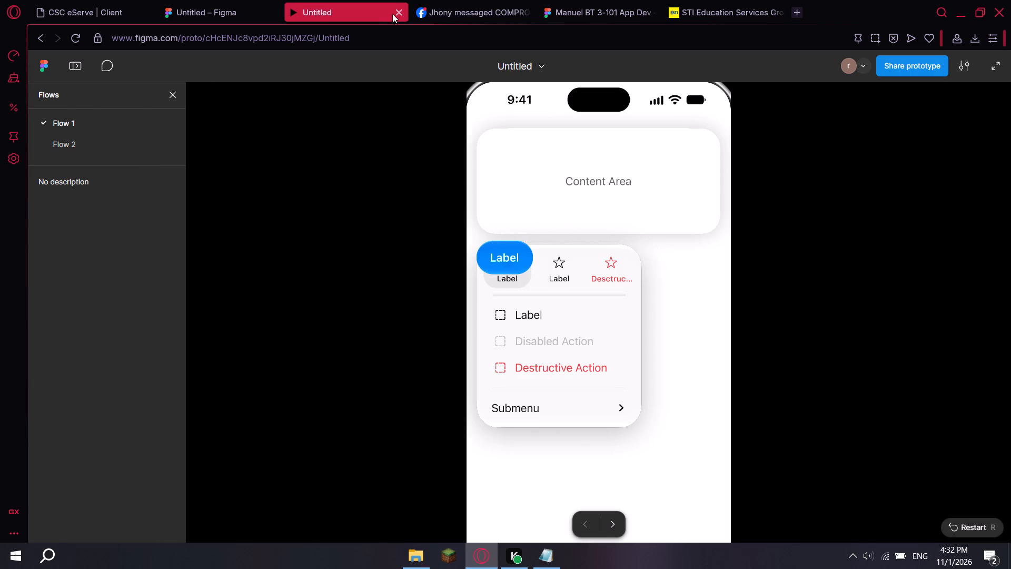
click(395, 13)
In the design file, move the Examples/Context Menu frame slightly up and left to about X -689, Y -655.
click(200, 14)
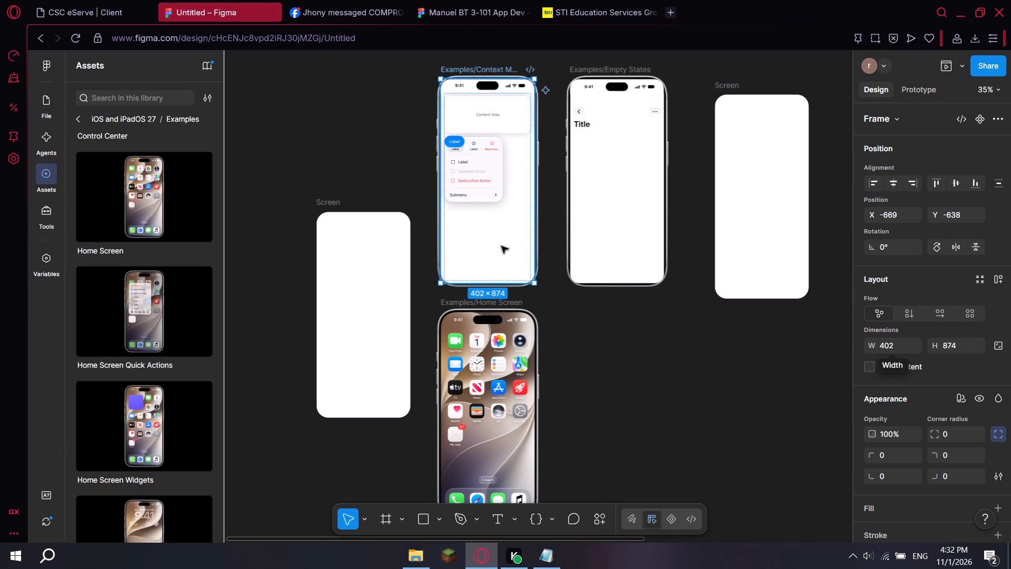
drag(501, 246, 482, 231)
drag(486, 233, 501, 245)
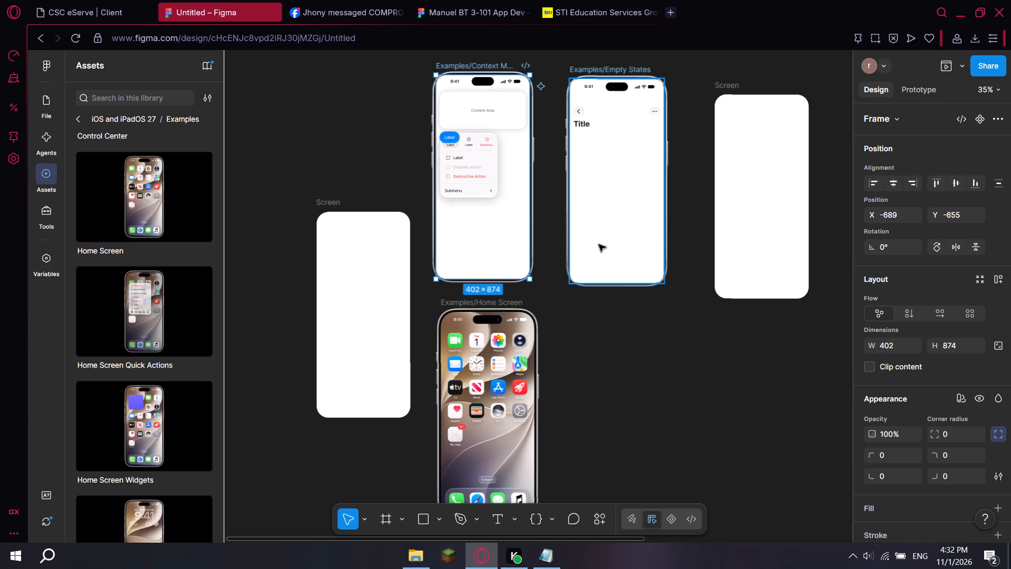
Move the white Screen out of the Examples/Empty States frame onto the canvas at about X 157, Y 360.
click(636, 232)
drag(636, 232, 683, 380)
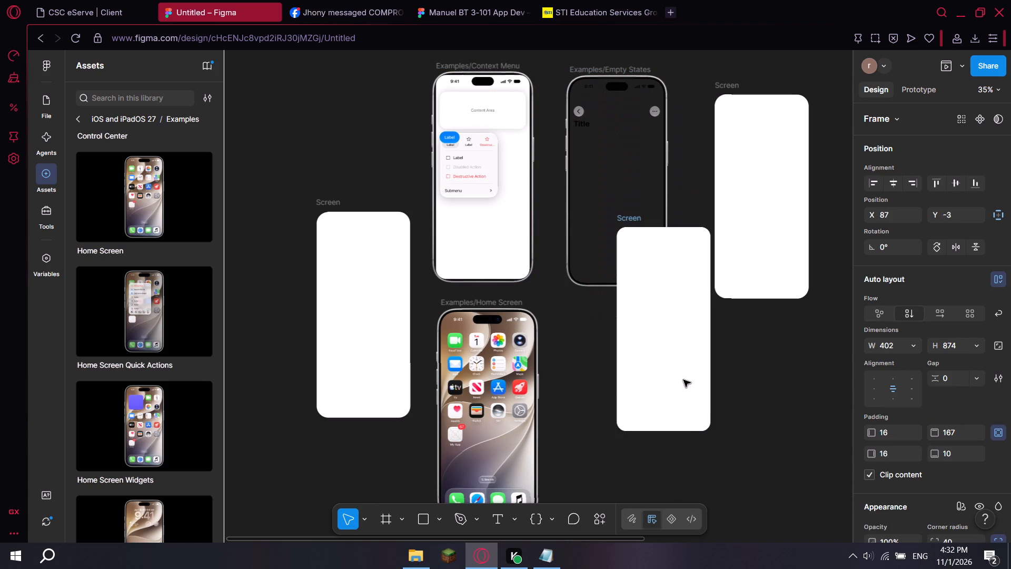
drag(683, 380, 699, 463)
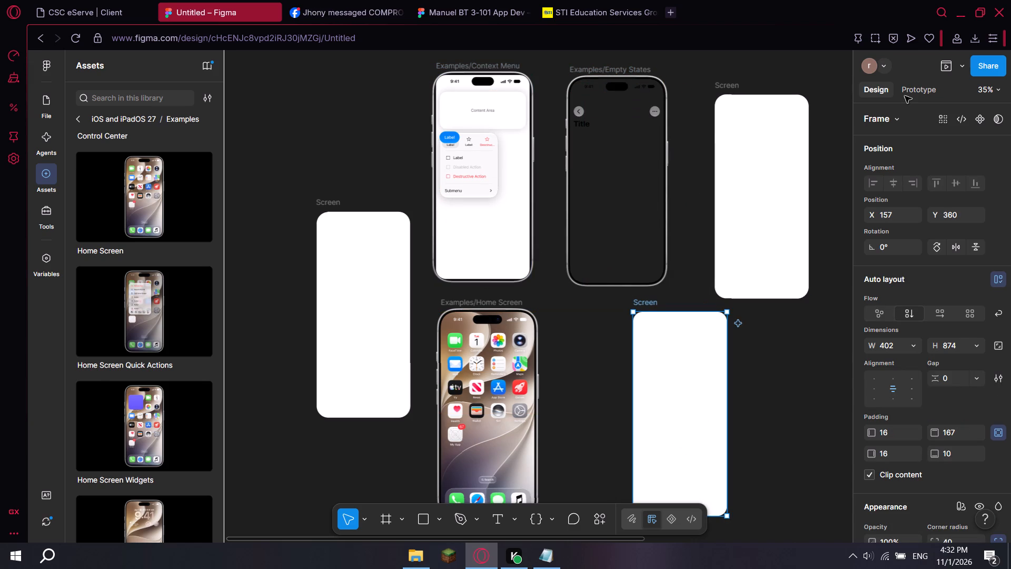
Preview the detached Screen, restart its prototype and close the preview.
click(962, 69)
click(911, 107)
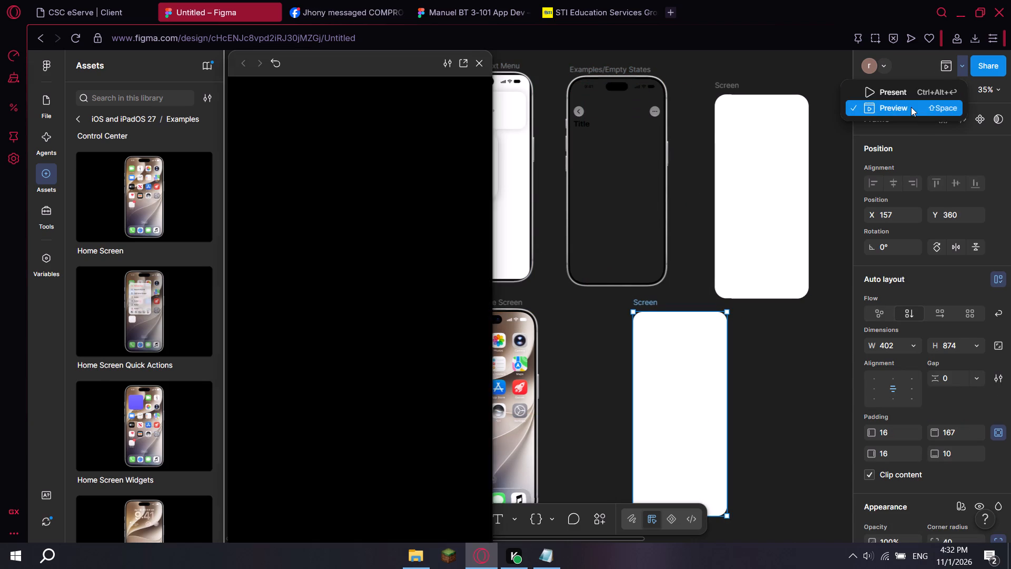
click(279, 64)
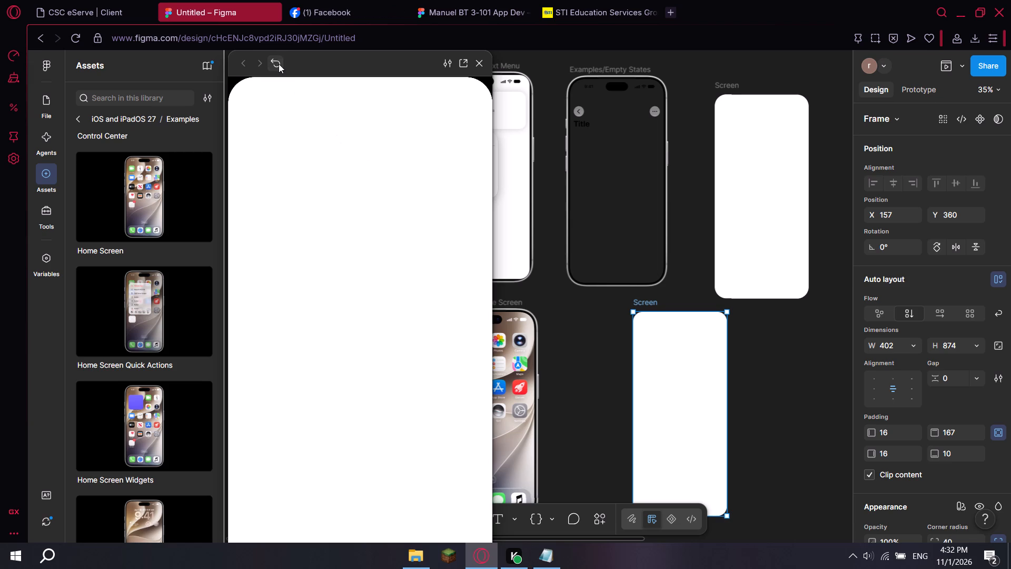
triple_click(279, 64)
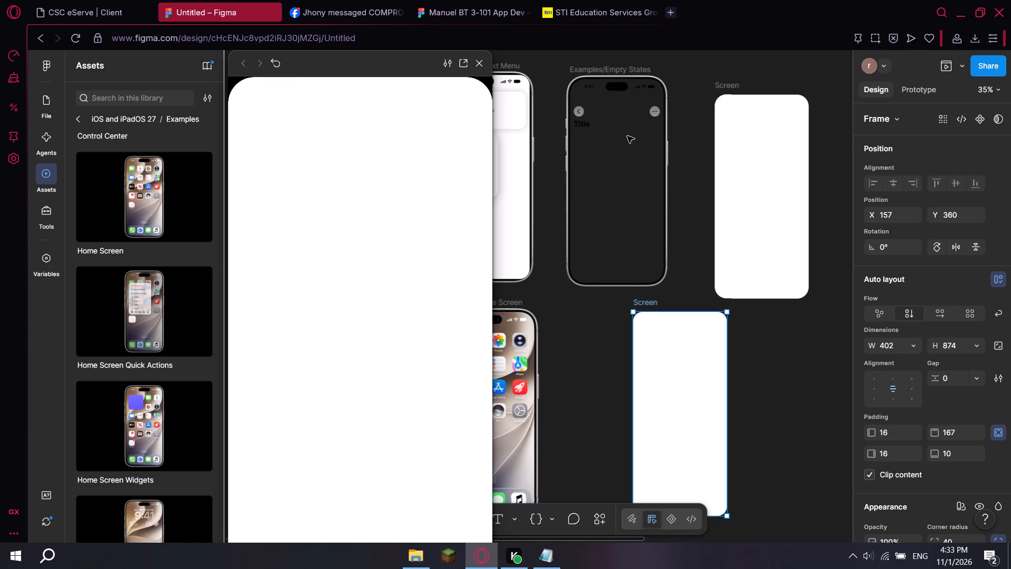
click(484, 62)
Preview the Examples/Context Menu frame, test its blue Label link and the back link on the Title screen, and close the preview.
click(546, 200)
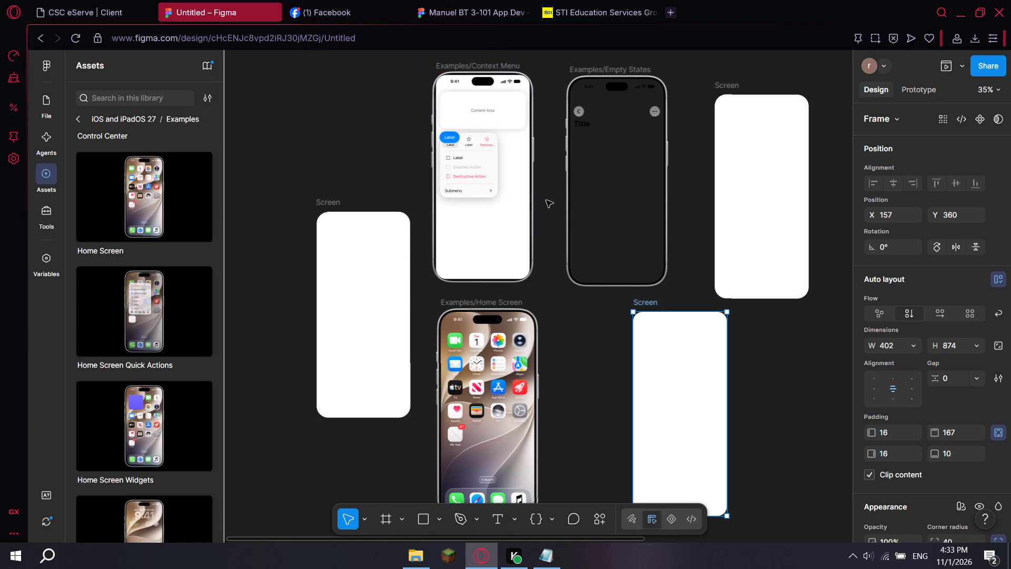
click(506, 208)
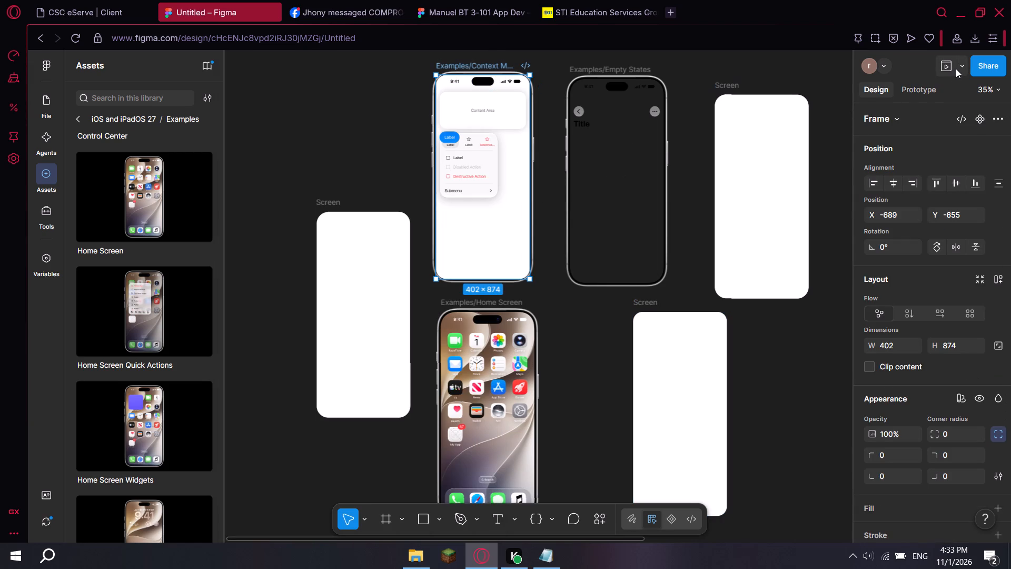
click(958, 65)
click(928, 111)
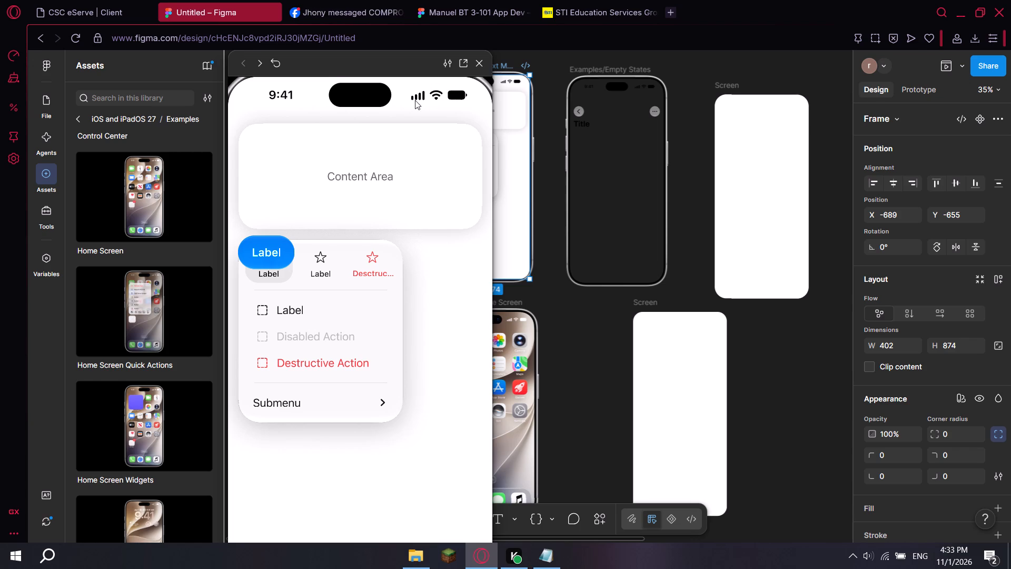
click(278, 246)
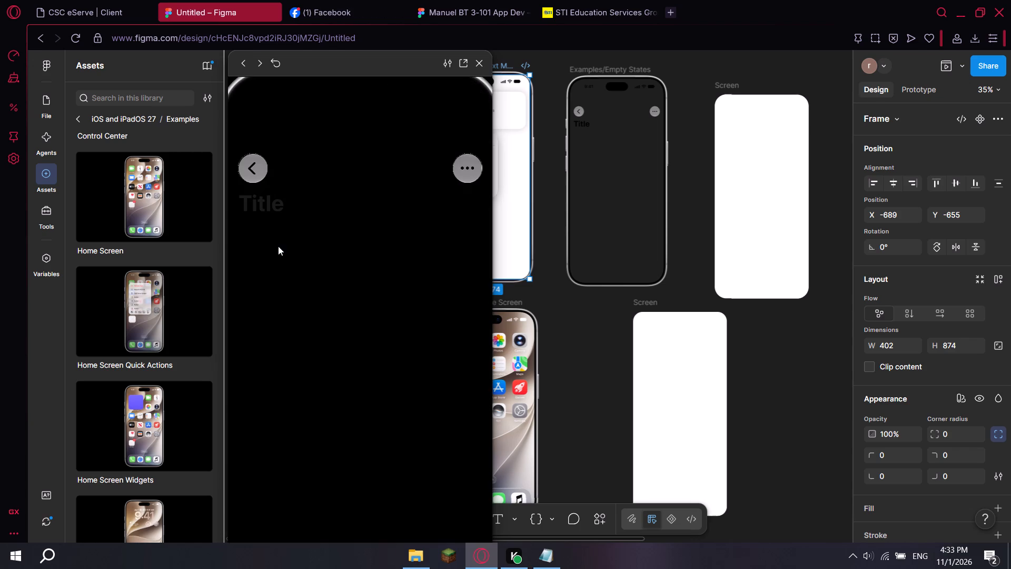
click(253, 169)
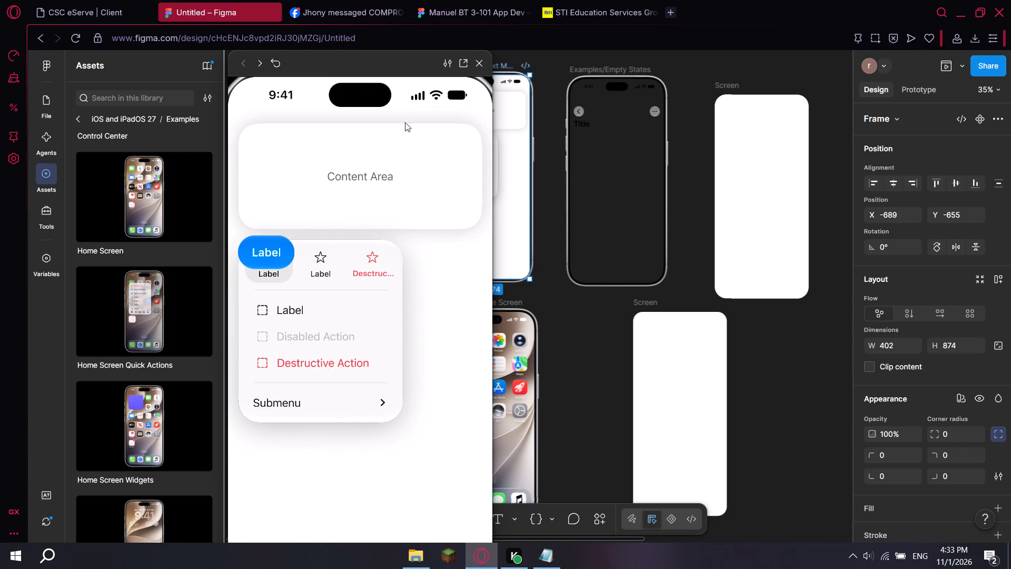
click(486, 61)
Move the detached Screen back into the Examples/Empty States frame, aligned at X 0, Y 0.
drag(687, 363, 610, 122)
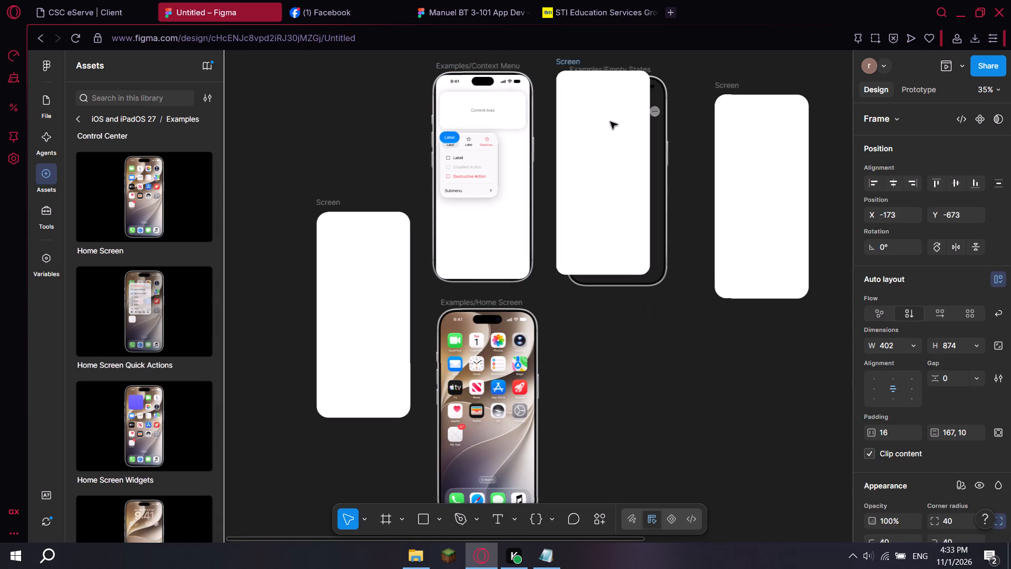
drag(610, 122, 629, 217)
click(617, 115)
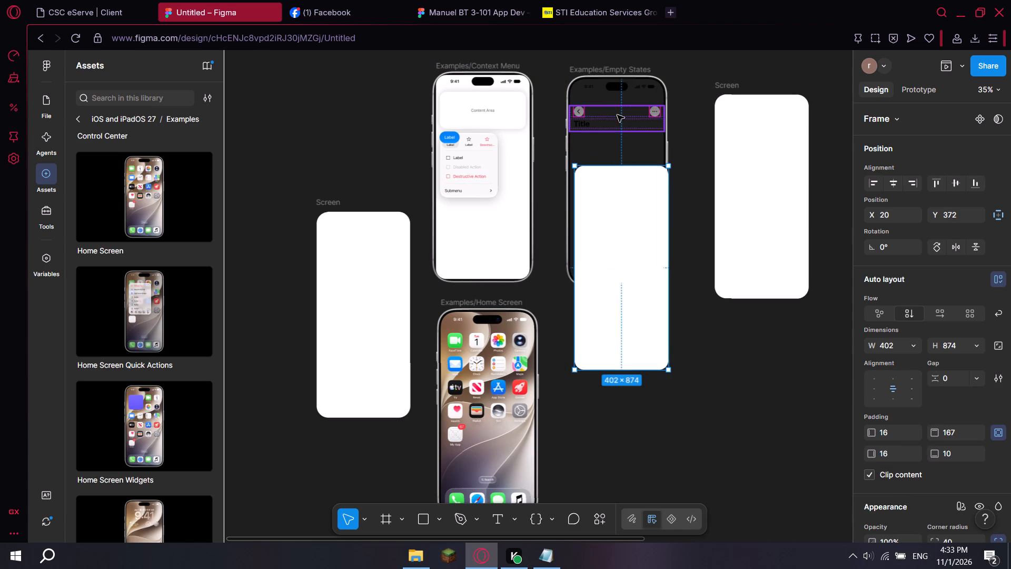
drag(631, 246, 630, 151)
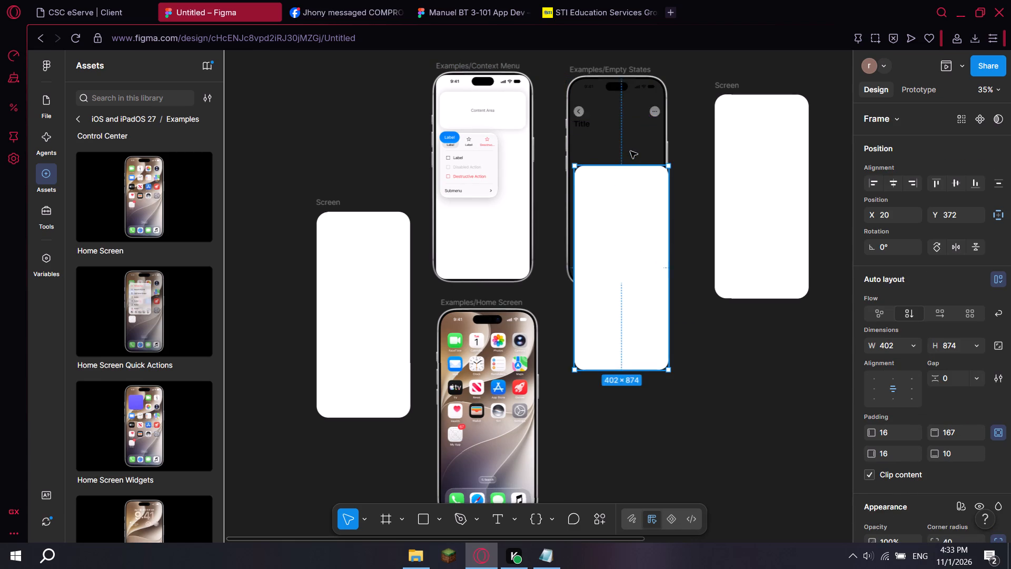
drag(630, 151, 628, 158)
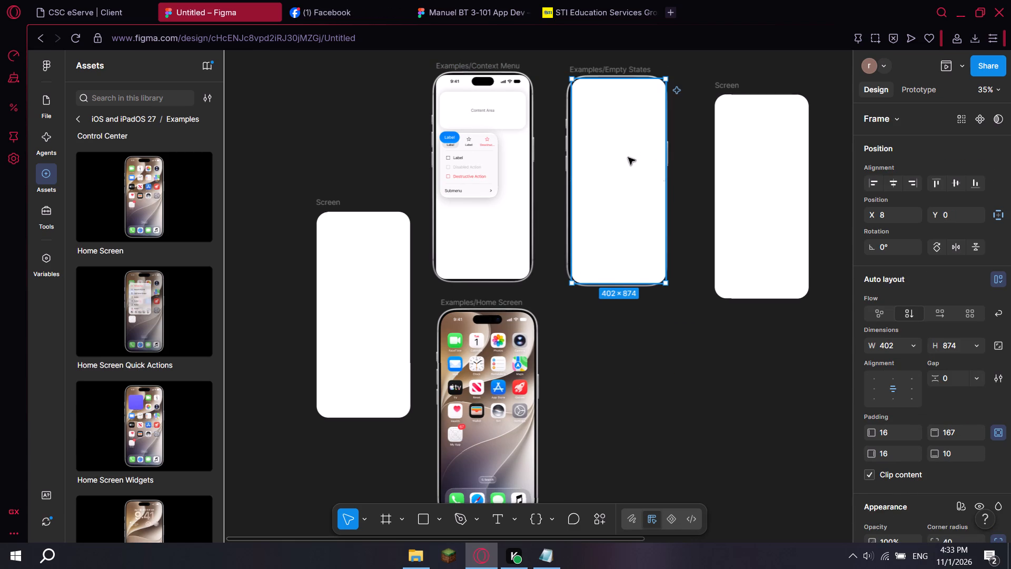
click(628, 173)
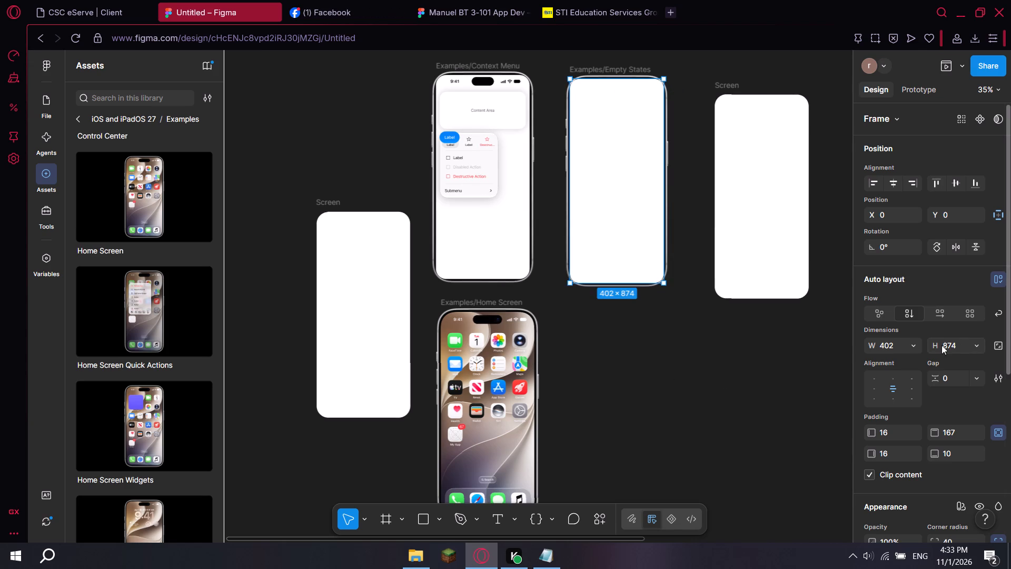
Review the Screen's properties and change its frame preset to iPhone Duo, Open (890×626).
scroll(956, 357, down, 1)
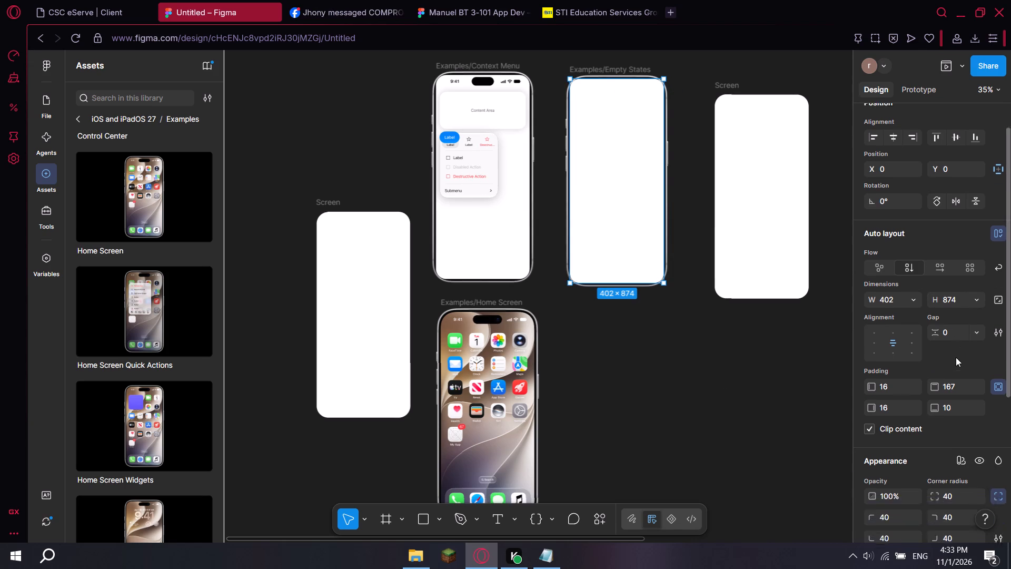
scroll(956, 357, down, 5)
scroll(956, 357, up, 4)
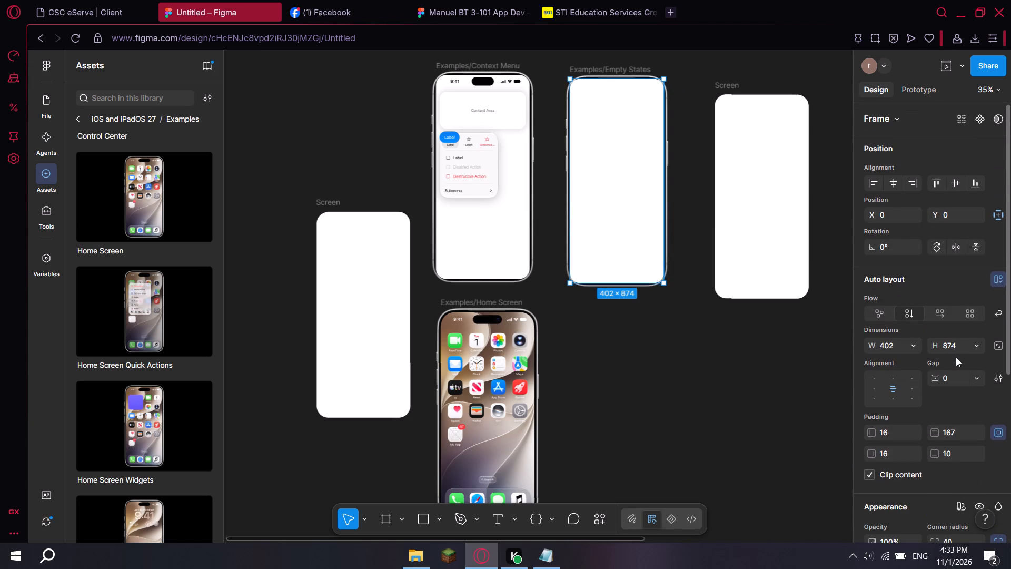
scroll(956, 357, up, 1)
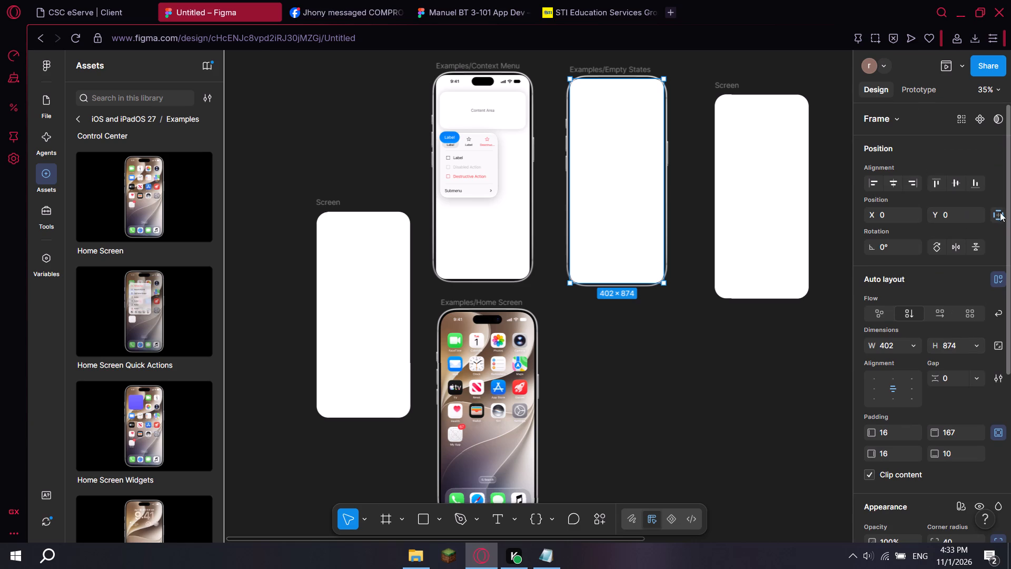
click(893, 119)
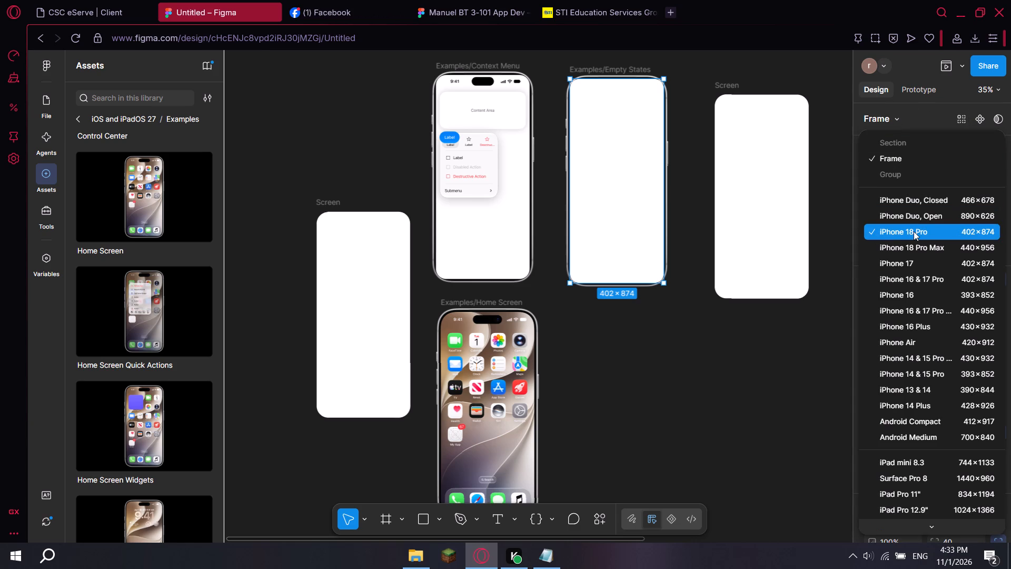
click(916, 215)
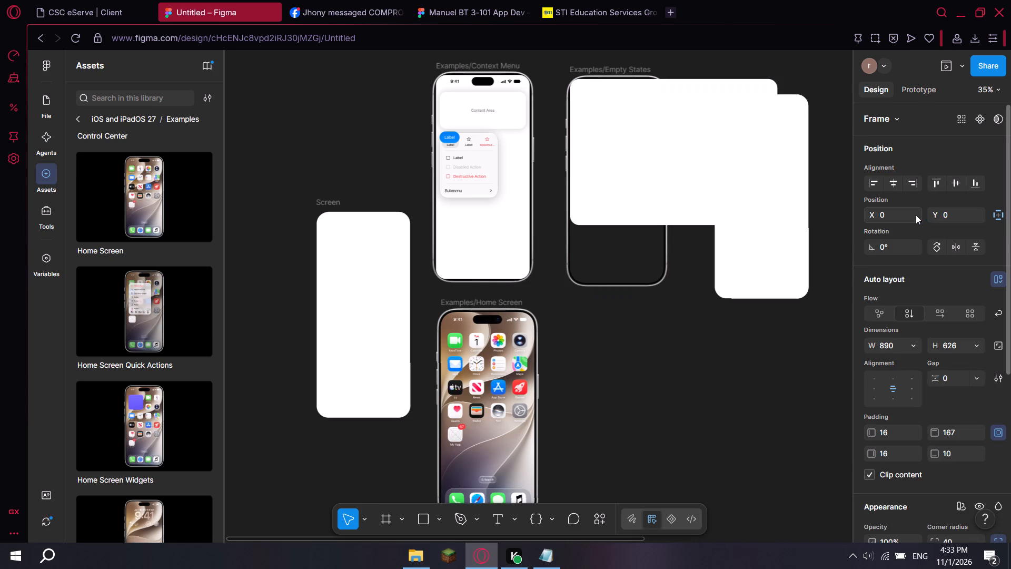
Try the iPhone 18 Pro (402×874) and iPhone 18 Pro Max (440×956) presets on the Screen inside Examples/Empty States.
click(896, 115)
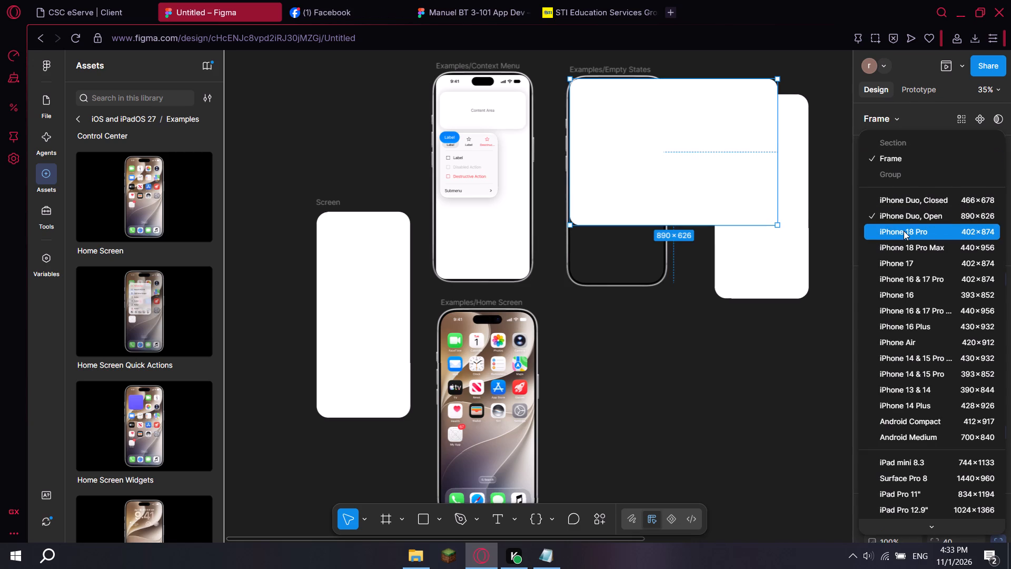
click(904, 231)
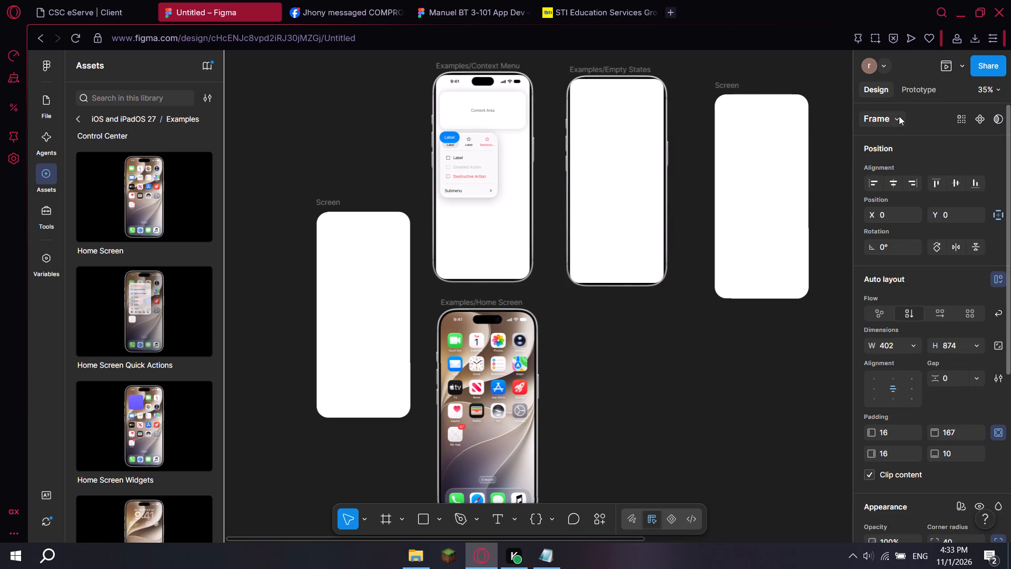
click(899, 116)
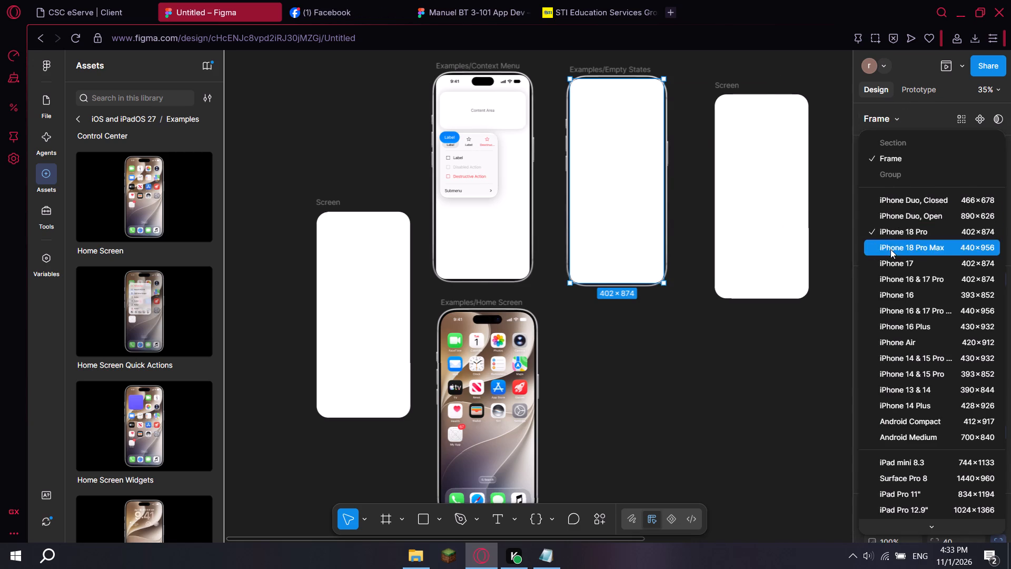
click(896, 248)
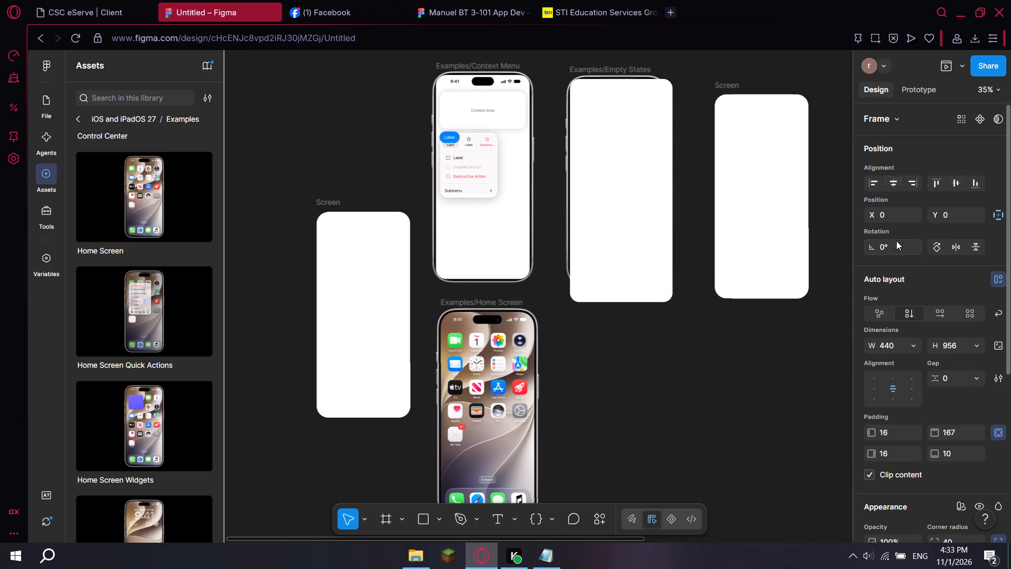
Set the frame preset of the Screen inside Examples/Empty States to iPhone 17 (402×874).
click(891, 119)
click(881, 258)
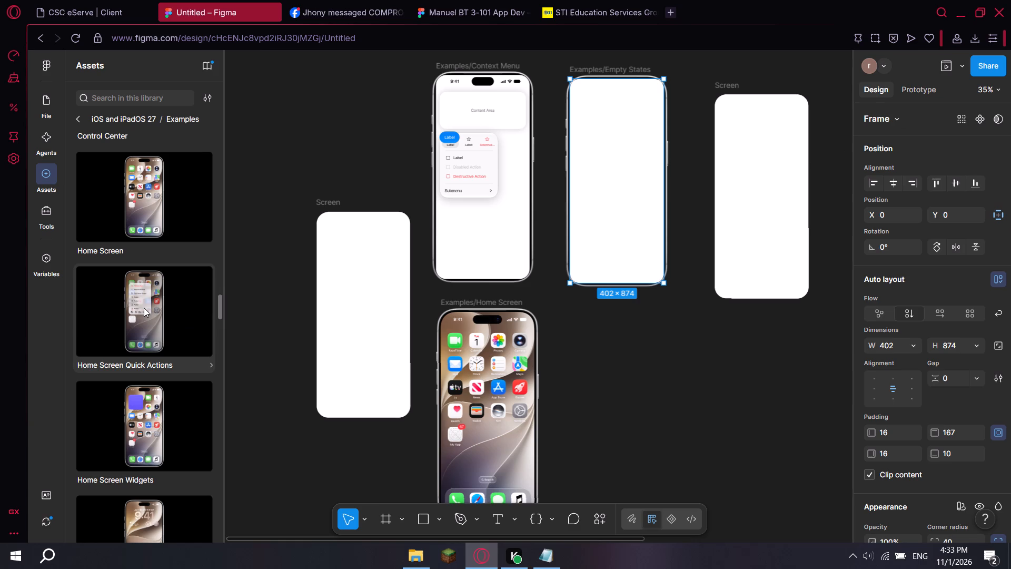
Preview the Examples/Empty States frame beside the Context Menu mockup, restart its prototype and close the preview.
scroll(145, 308, down, 3)
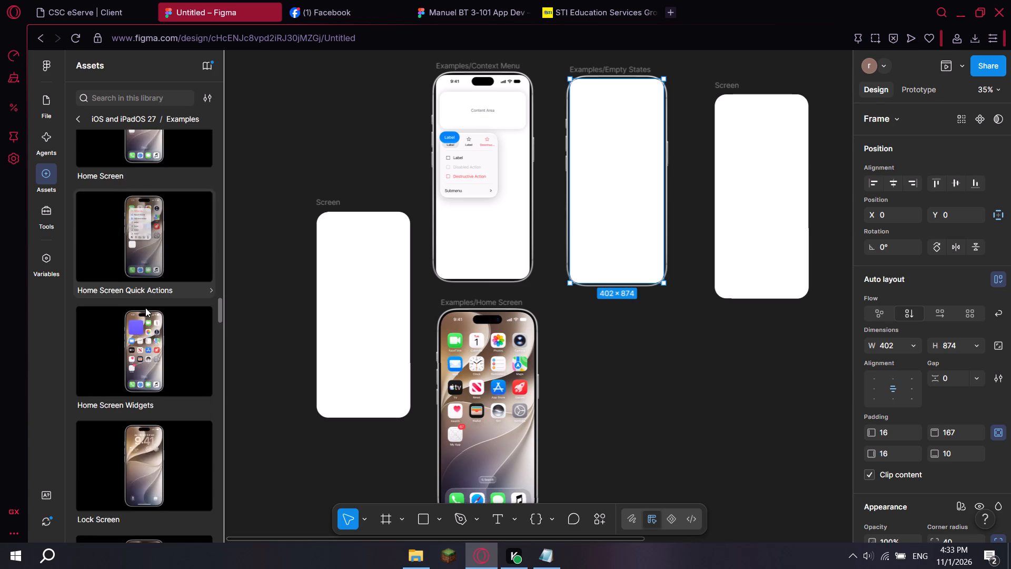
click(642, 406)
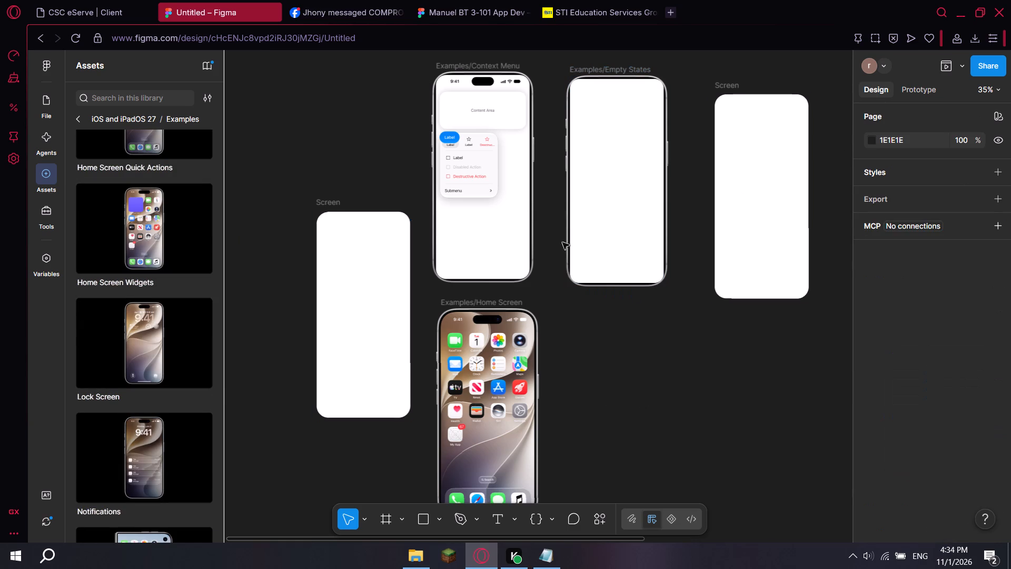
click(611, 219)
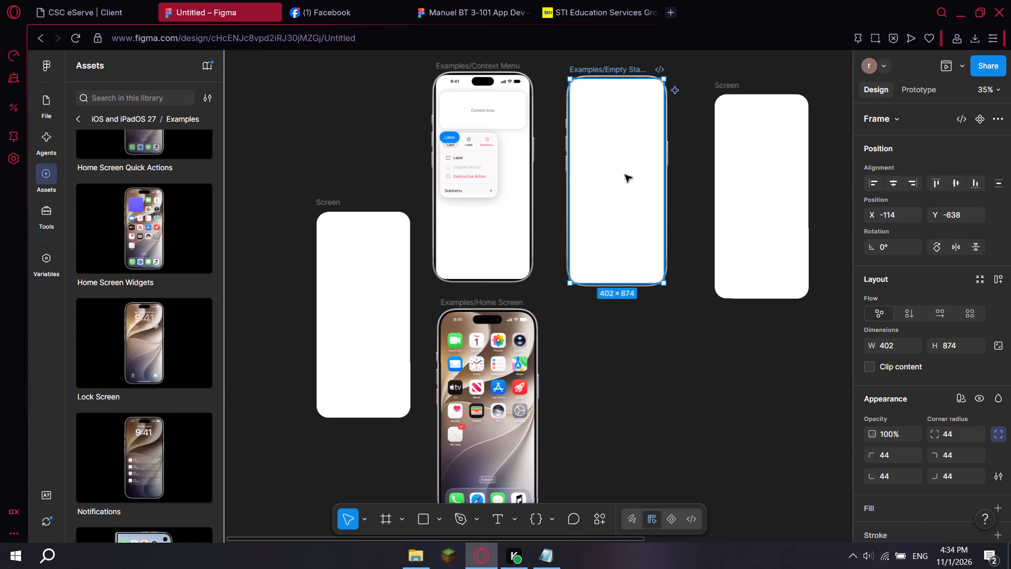
click(960, 67)
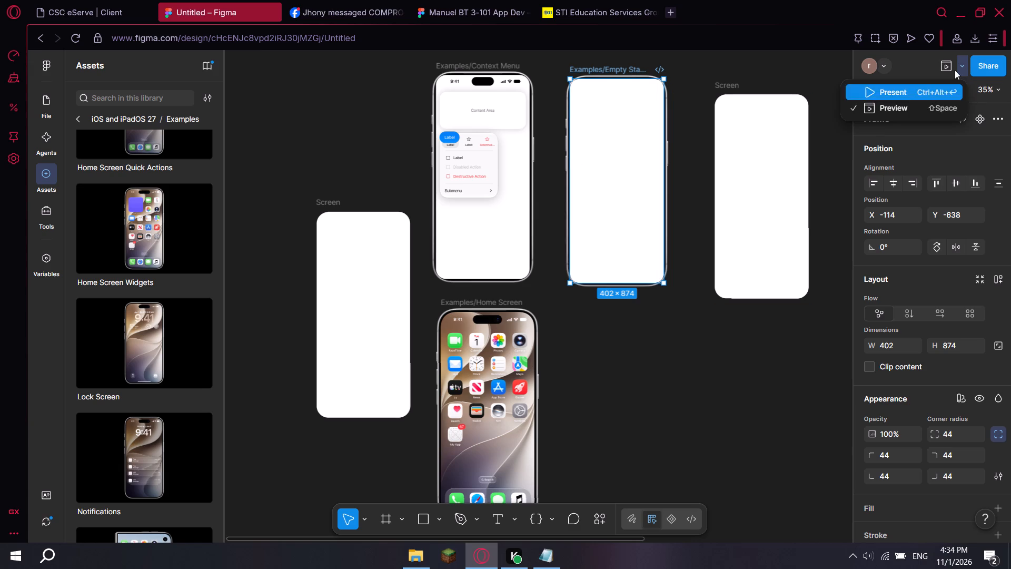
click(894, 110)
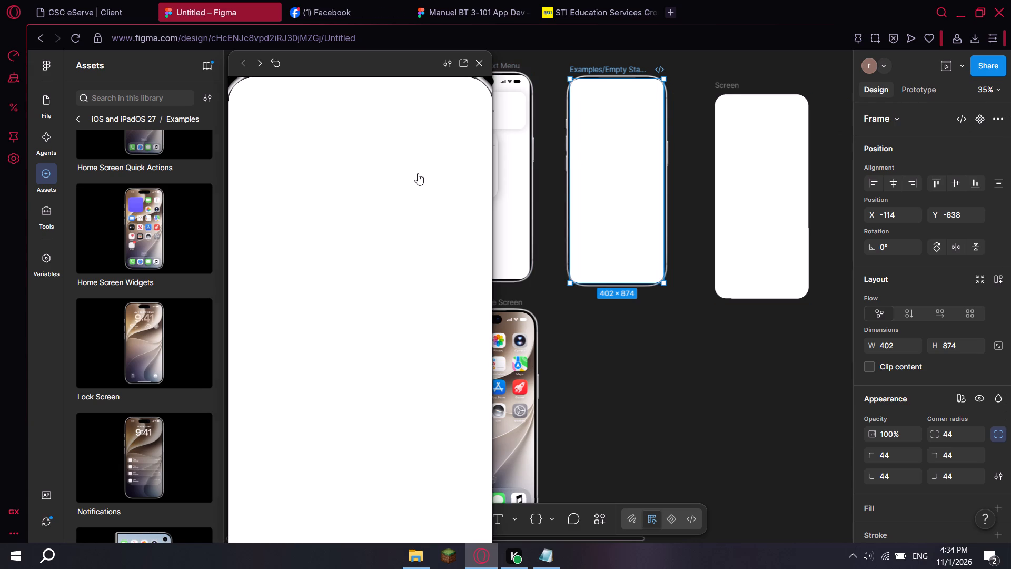
click(276, 65)
double_click(280, 61)
click(484, 63)
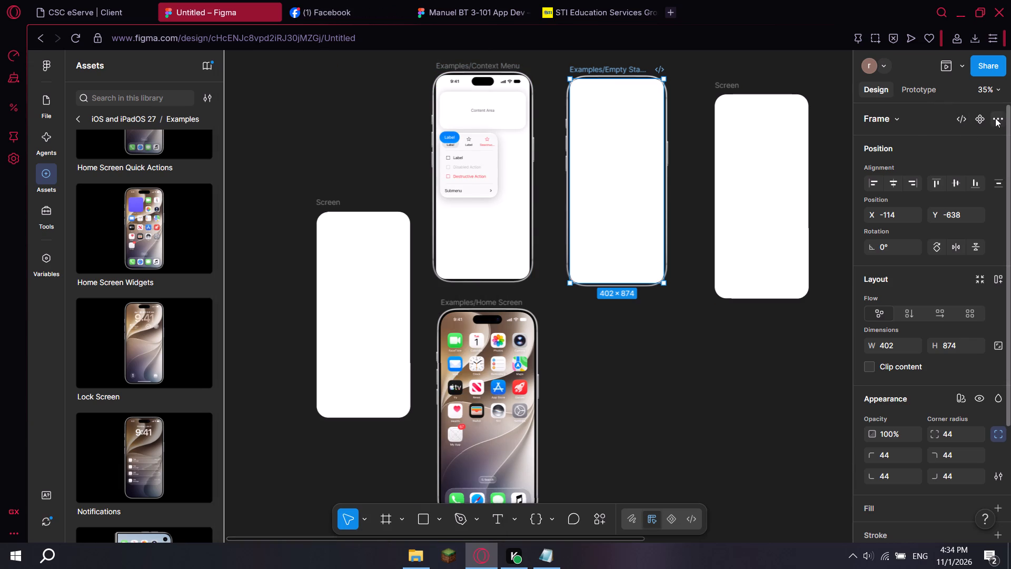
Reapply the iPhone 18 Pro preset (402×874) to the Examples/Empty States frame and look through the other size presets.
click(898, 122)
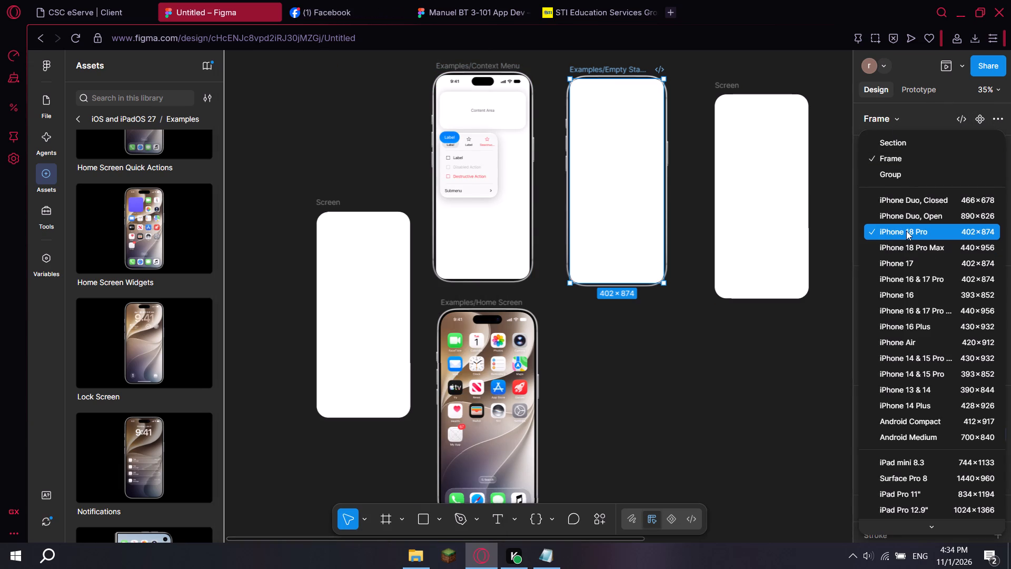
click(906, 231)
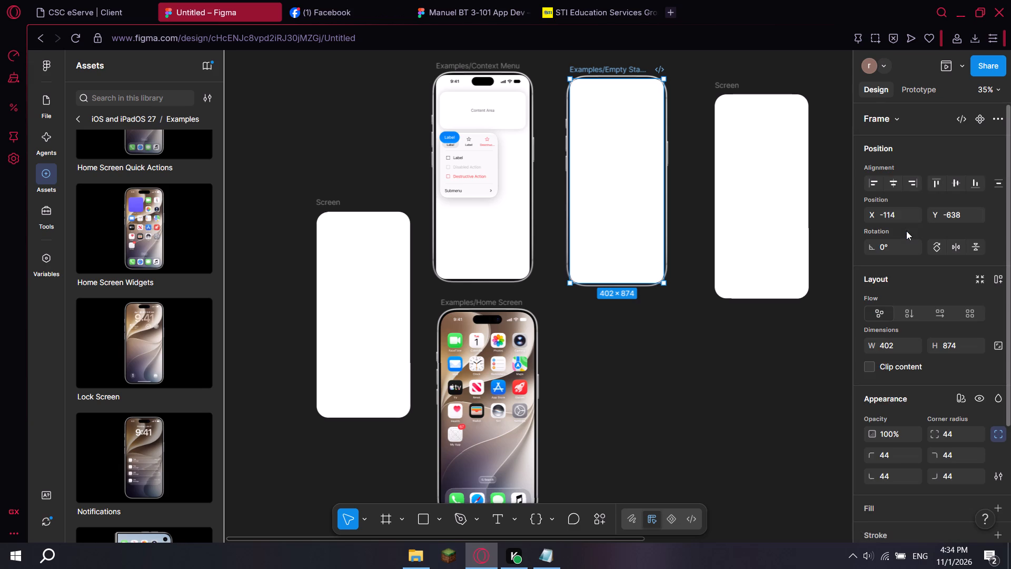
click(897, 116)
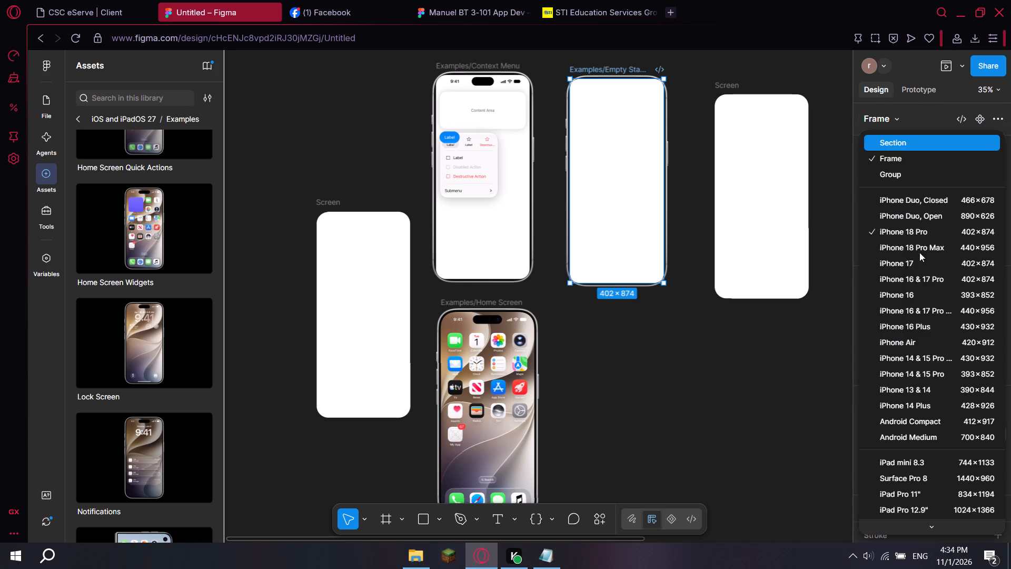
scroll(915, 277, down, 7)
click(703, 412)
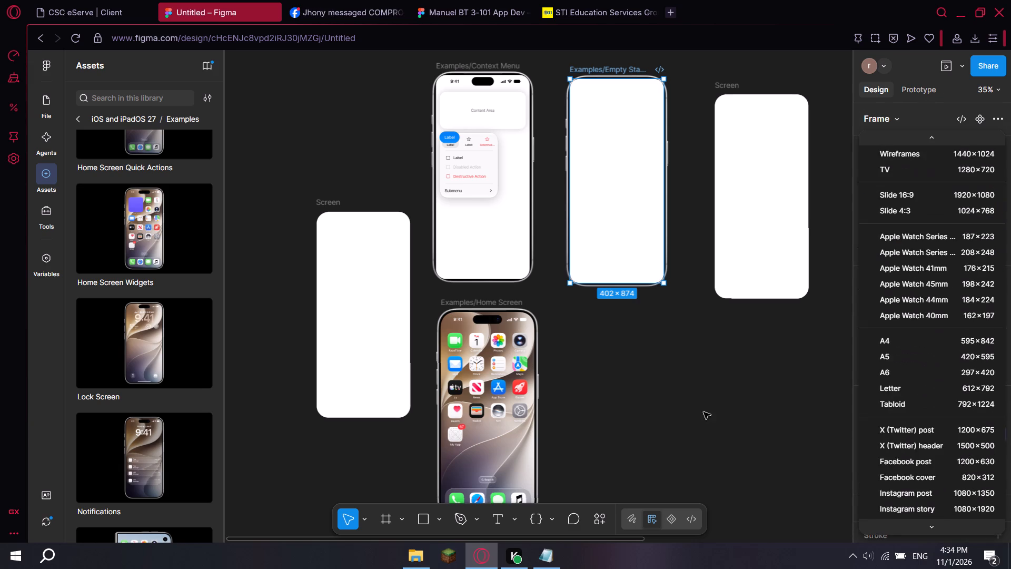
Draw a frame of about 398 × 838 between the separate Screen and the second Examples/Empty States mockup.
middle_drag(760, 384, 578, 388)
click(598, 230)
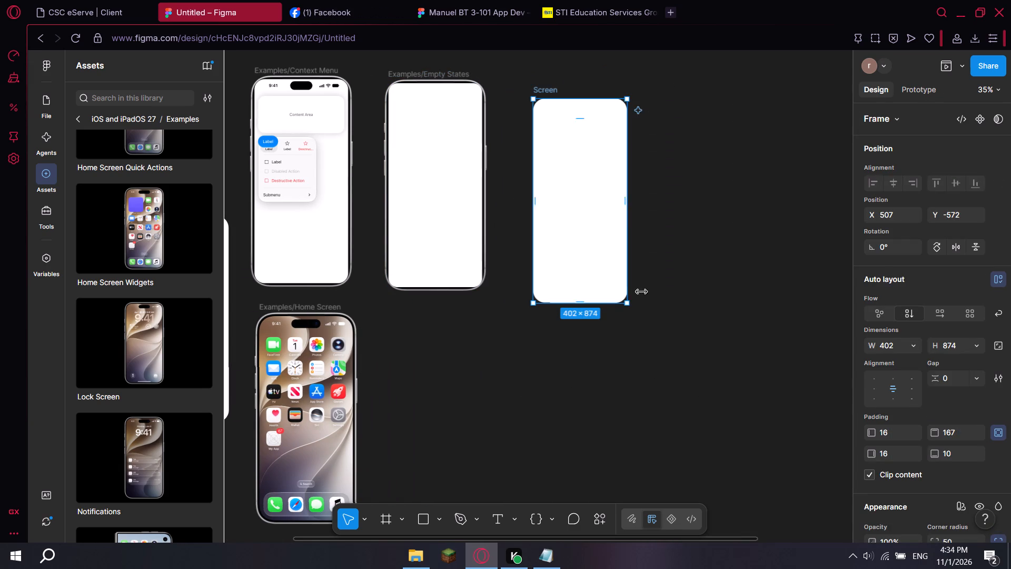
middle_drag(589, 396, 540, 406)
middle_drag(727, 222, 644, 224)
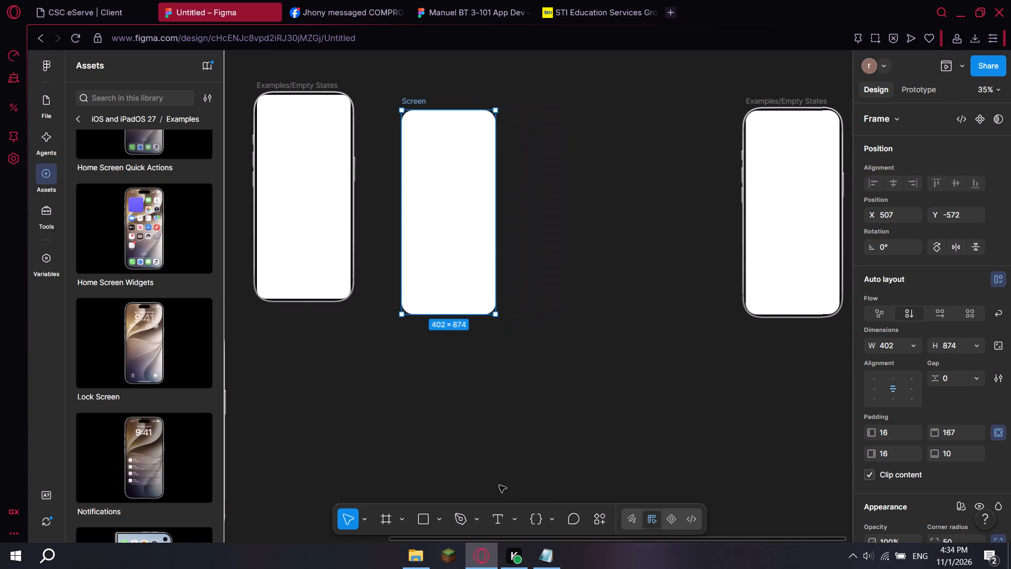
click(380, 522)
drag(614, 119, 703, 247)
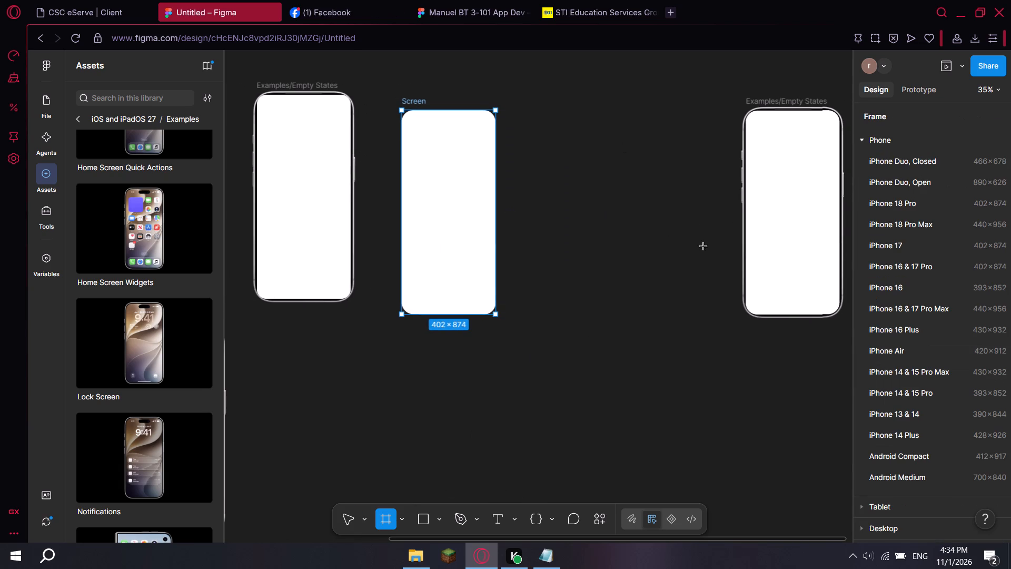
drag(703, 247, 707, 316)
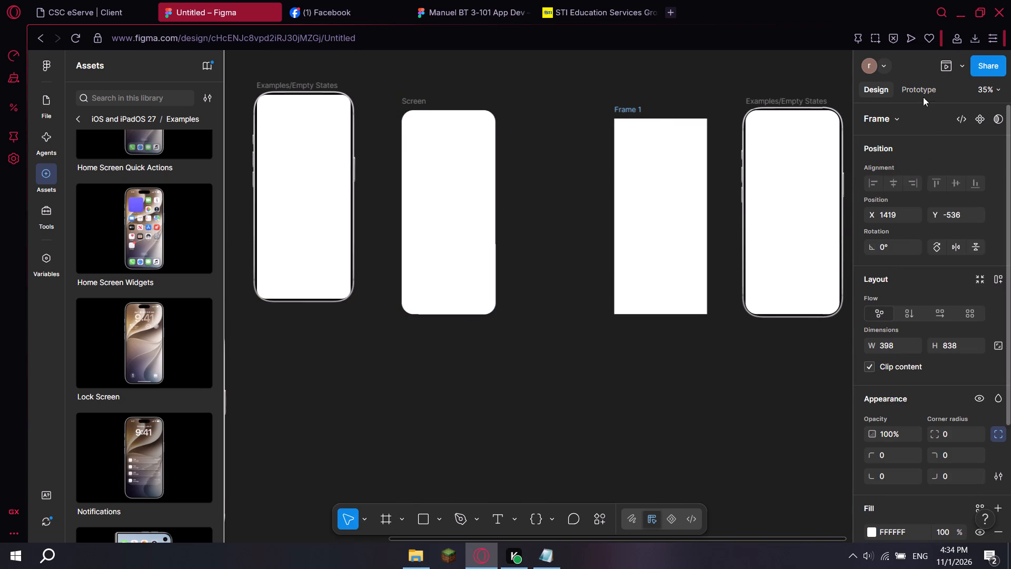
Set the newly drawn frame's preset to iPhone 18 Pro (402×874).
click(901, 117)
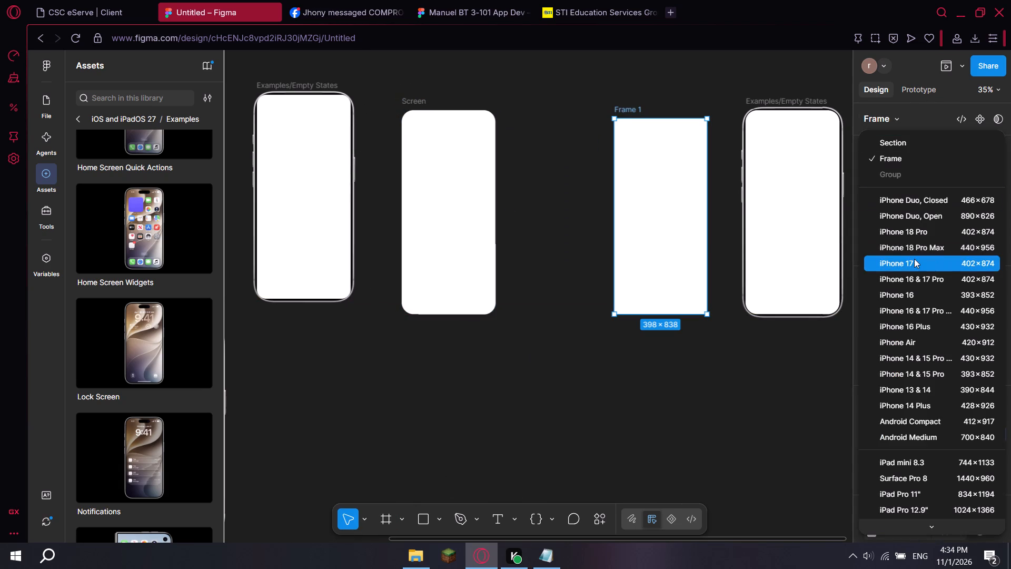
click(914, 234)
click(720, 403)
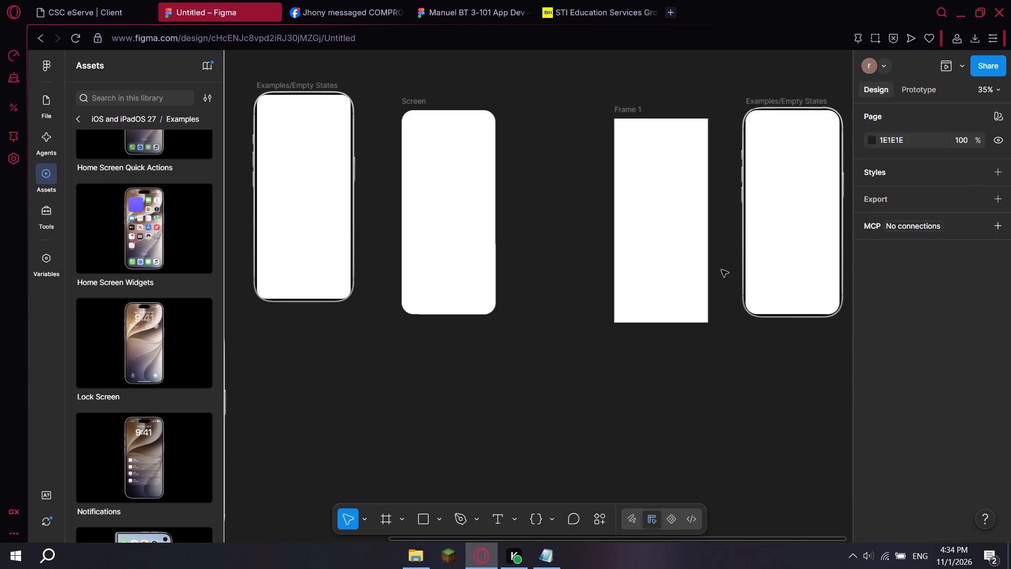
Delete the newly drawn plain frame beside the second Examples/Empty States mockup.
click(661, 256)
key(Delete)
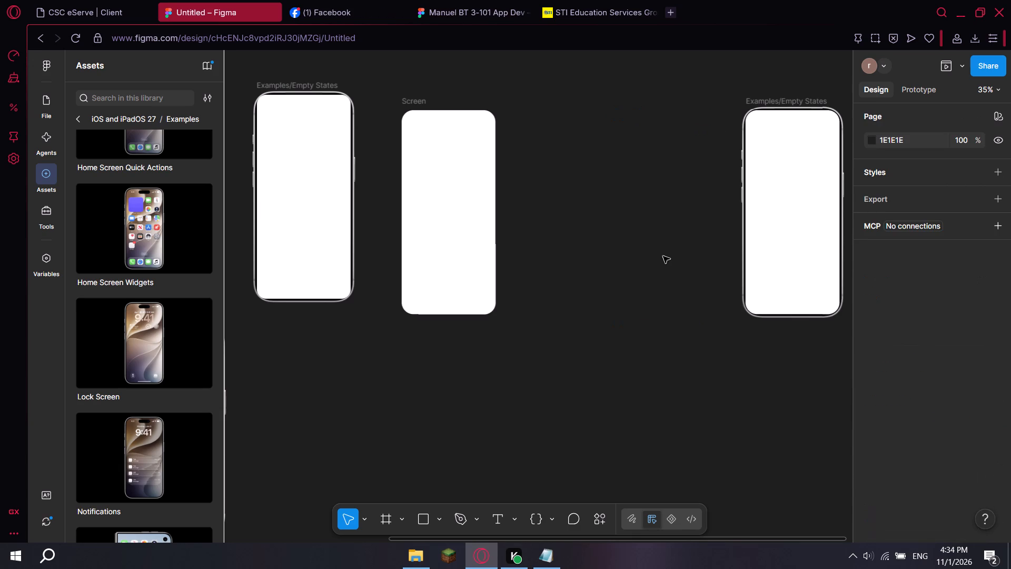
Examine the properties of the Examples/Empty States frame beside the Context Menu mockup and the overall arrangement of the mockups.
middle_drag(511, 322, 682, 313)
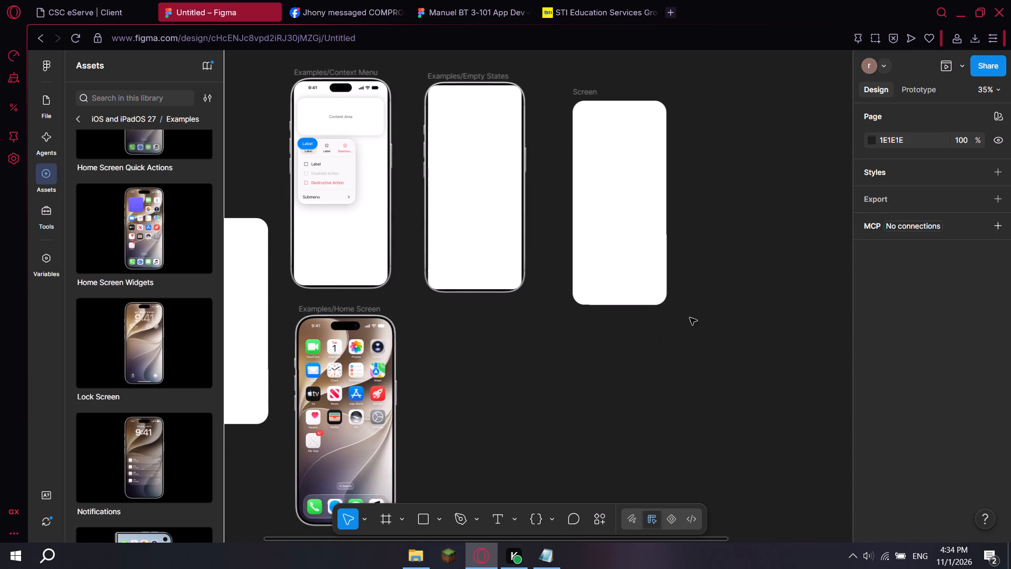
middle_drag(605, 487, 716, 459)
click(609, 227)
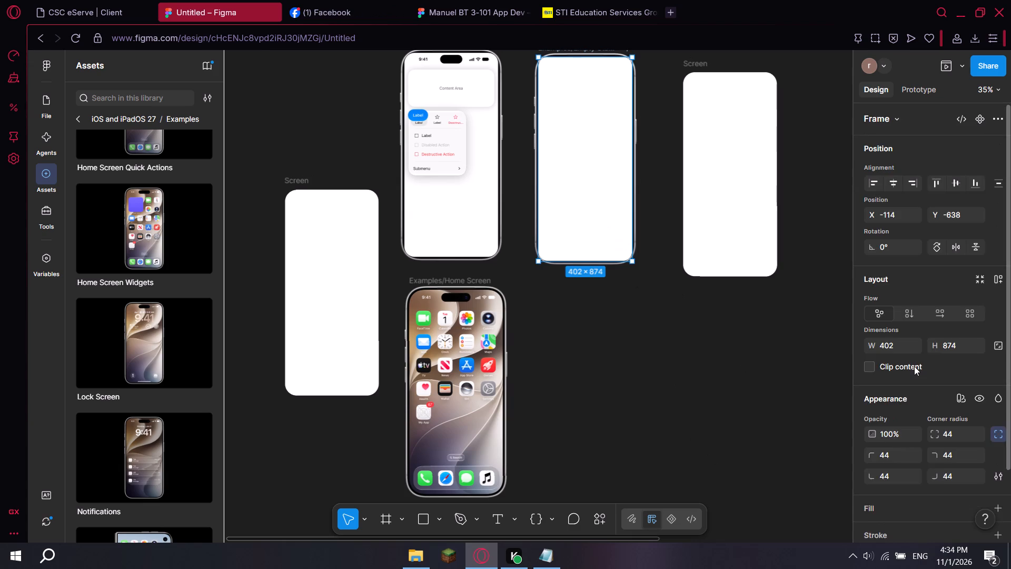
scroll(914, 366, down, 4)
scroll(916, 366, up, 10)
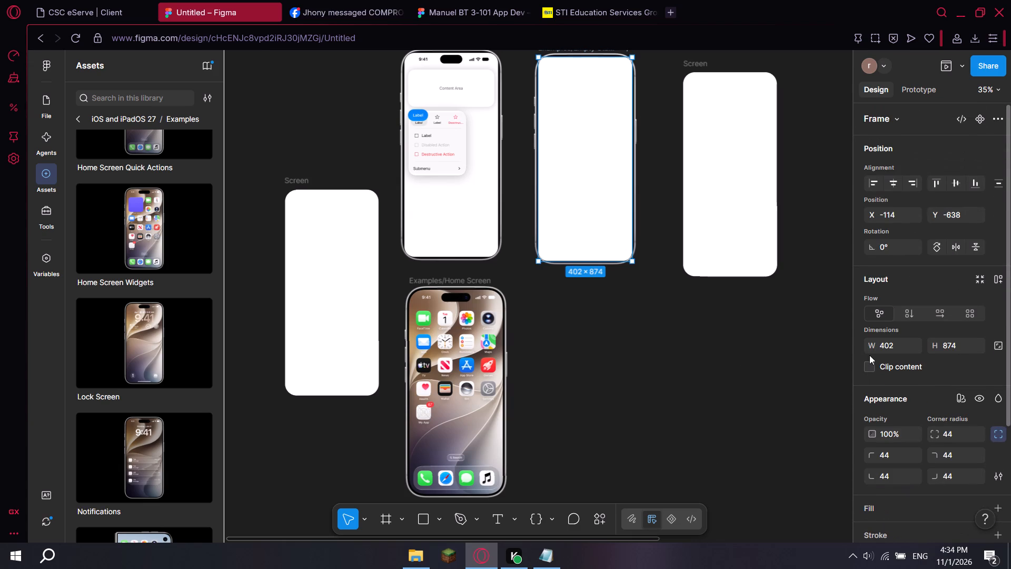
middle_drag(612, 413, 709, 358)
scroll(707, 358, down, 3)
scroll(707, 358, up, 3)
scroll(707, 358, down, 1)
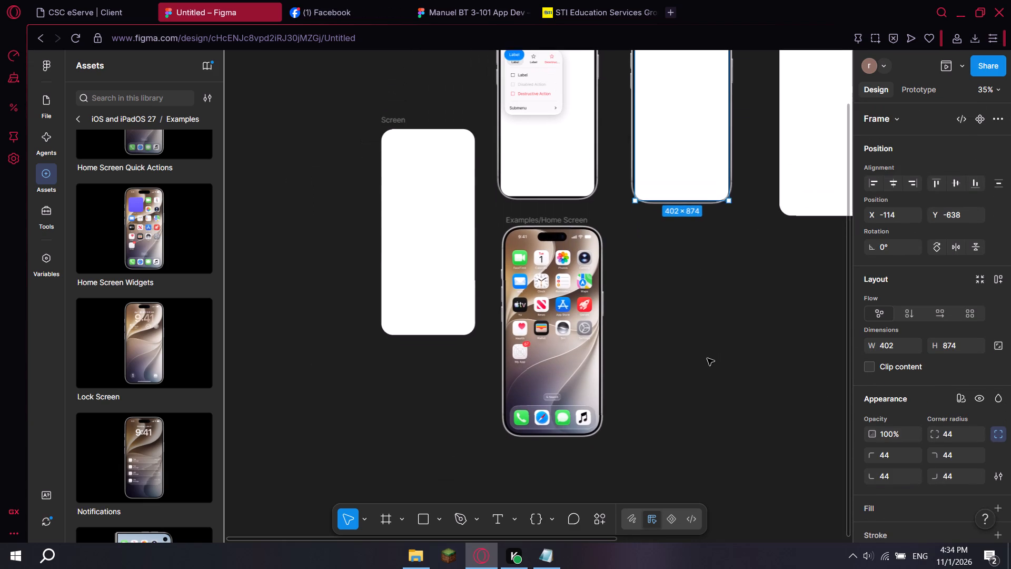
scroll(707, 358, up, 2)
scroll(707, 358, down, 5)
ctrl+scroll(707, 358, up, 2)
ctrl+scroll(707, 358, down, 3)
middle_drag(739, 351, 663, 366)
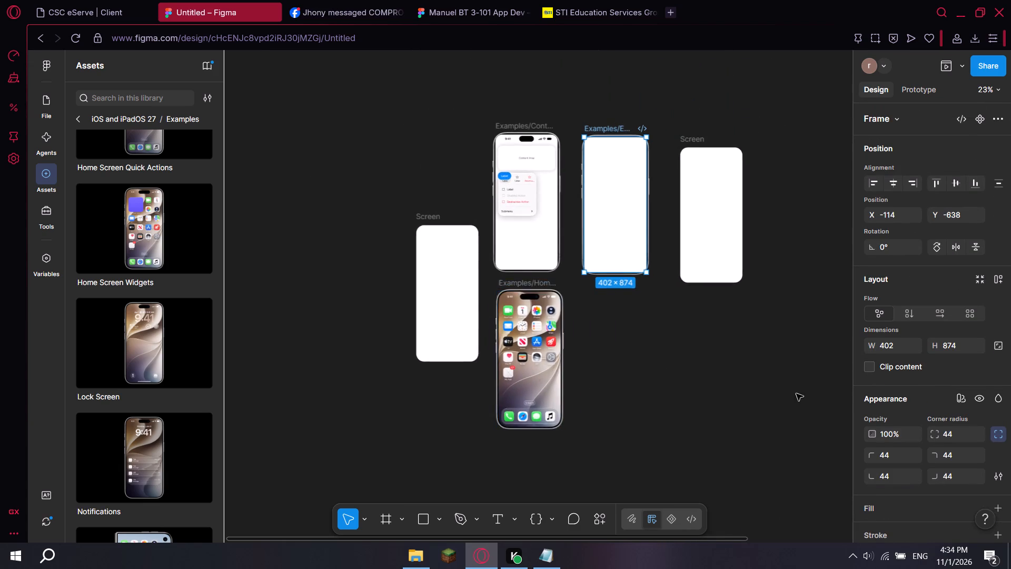
Move the second Examples/Empty States mockup closer to the separate Screen, to about X 1128, Y -572.
middle_drag(796, 394, 722, 419)
middle_drag(712, 411, 489, 394)
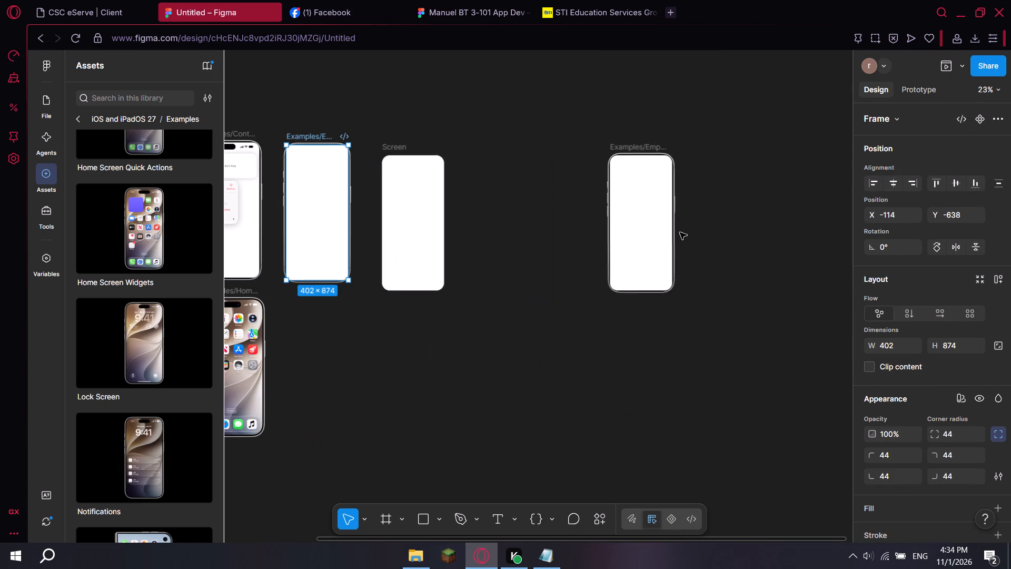
drag(643, 211, 513, 213)
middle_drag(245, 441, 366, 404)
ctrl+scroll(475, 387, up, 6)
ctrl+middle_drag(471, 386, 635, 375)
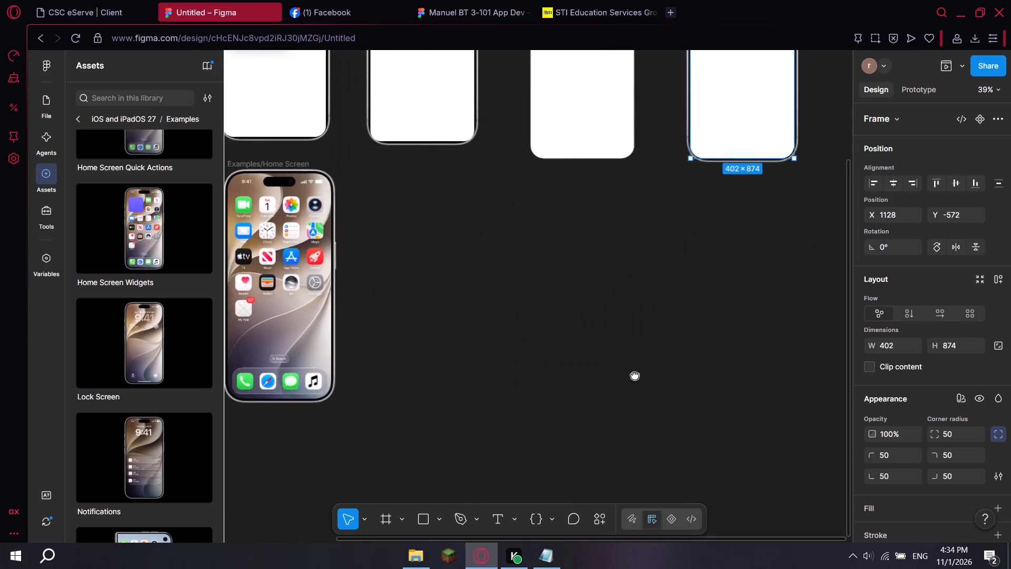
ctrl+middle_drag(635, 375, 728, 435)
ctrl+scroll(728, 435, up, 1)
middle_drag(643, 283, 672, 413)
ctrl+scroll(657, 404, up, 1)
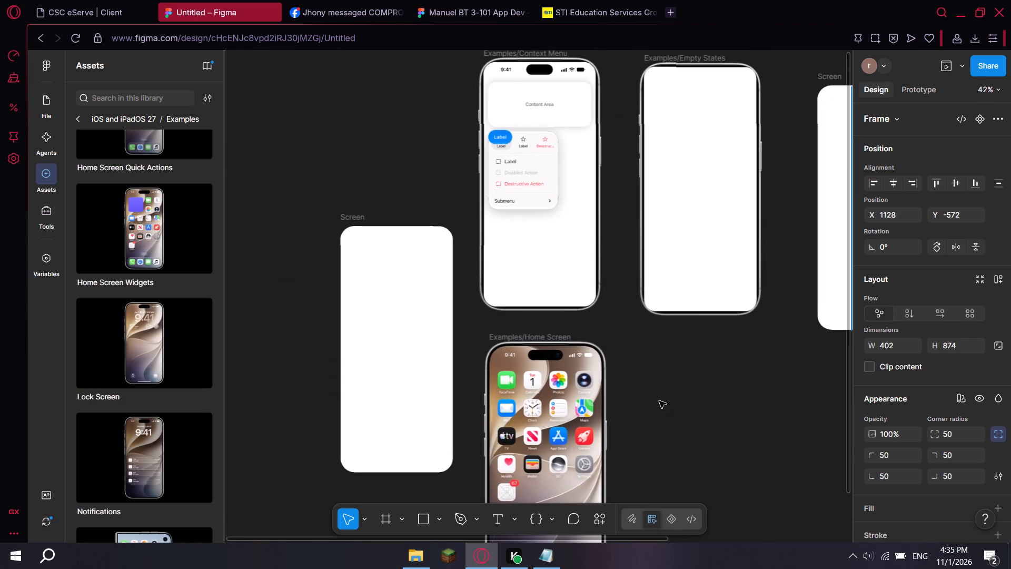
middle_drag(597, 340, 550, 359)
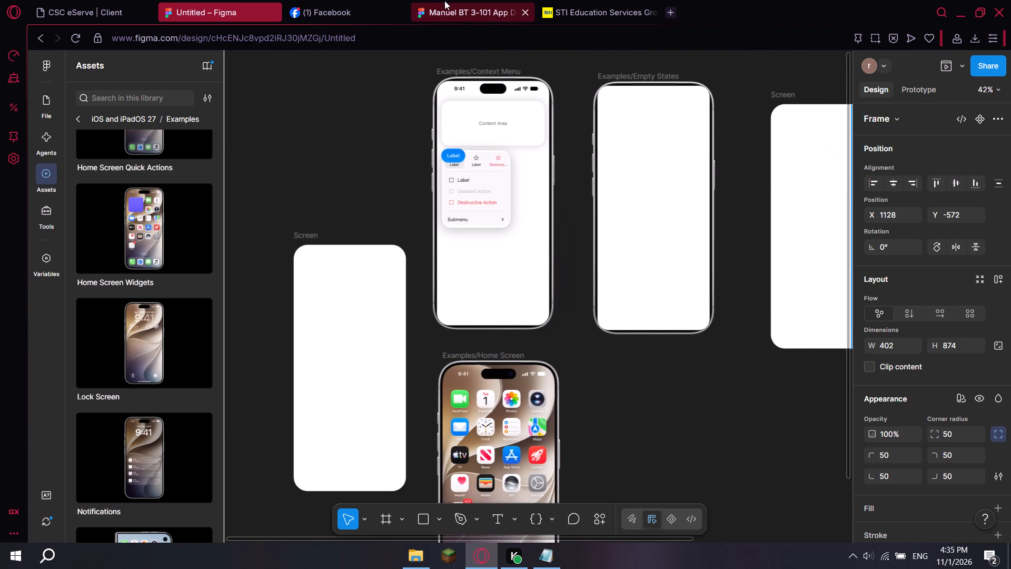
Switch to the BT 3-101 App Dev design file and examine its phone page frames, including Home Page and View all.
click(458, 3)
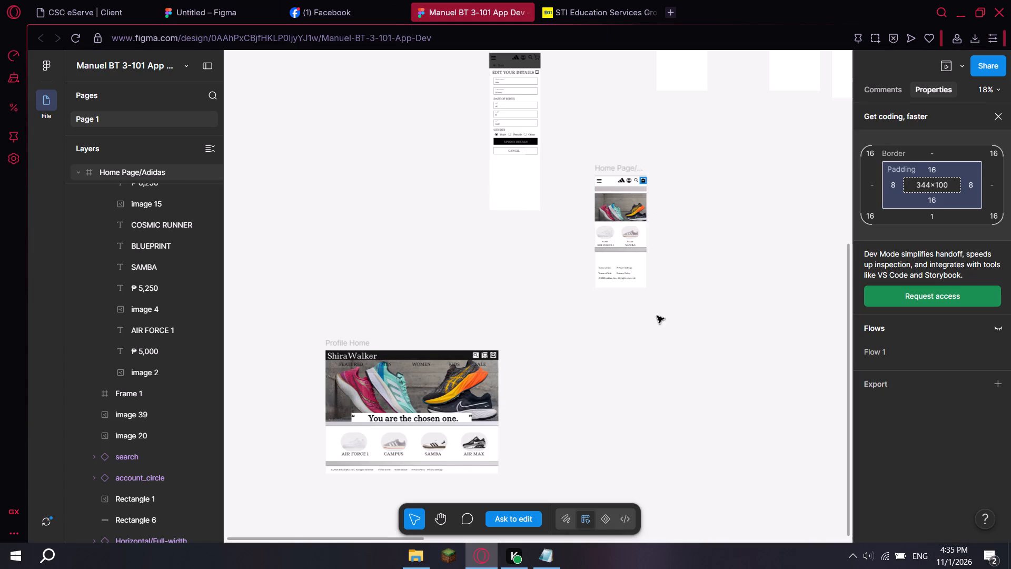
scroll(651, 334, down, 4)
scroll(651, 334, up, 3)
scroll(651, 334, down, 1)
ctrl+scroll(651, 334, down, 9)
middle_drag(702, 326, 544, 339)
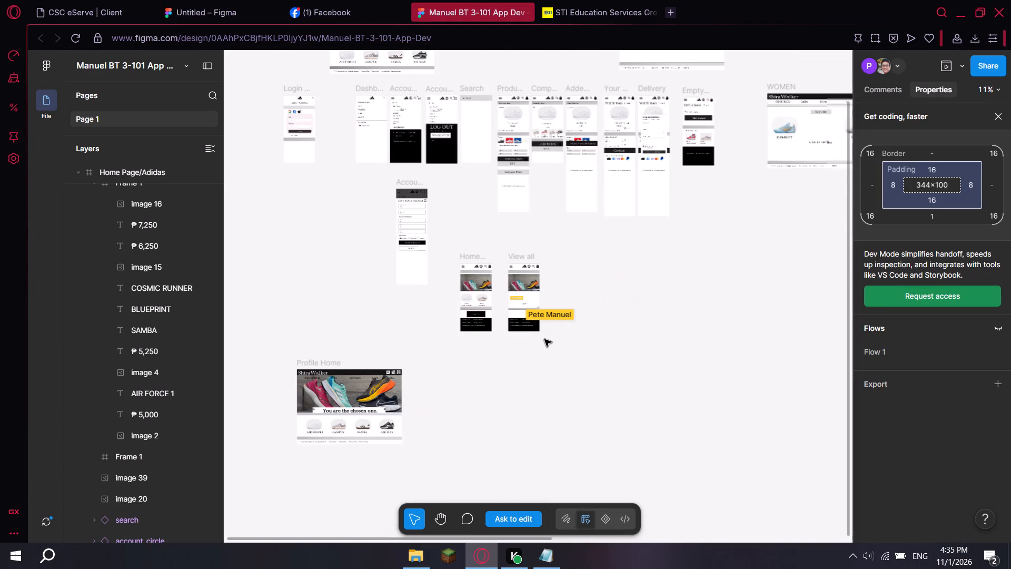
ctrl+scroll(544, 339, down, 2)
ctrl+scroll(529, 317, up, 5)
ctrl+scroll(533, 407, up, 3)
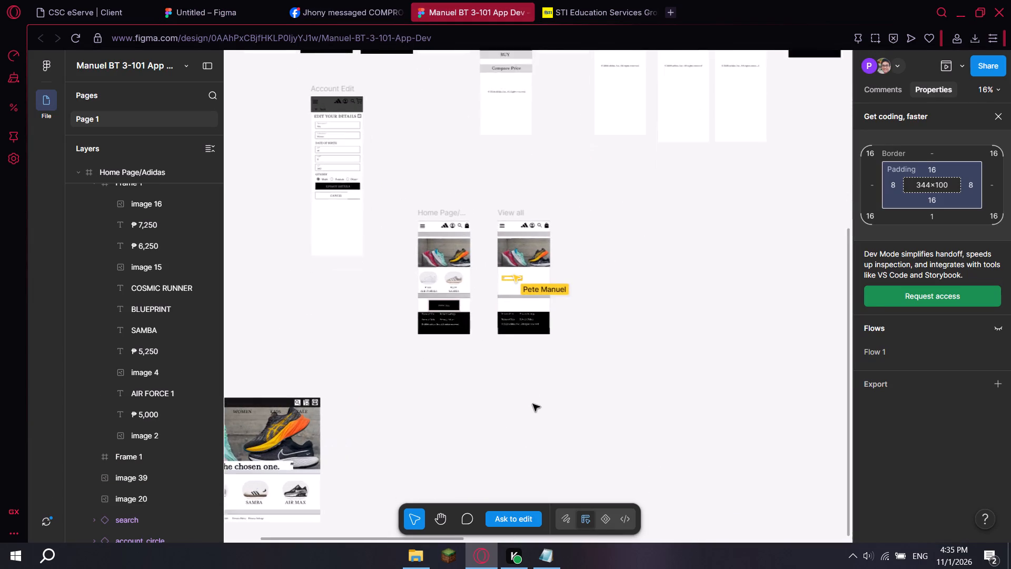
Examine the Home Page and View all phone frames, then survey the desktop page frames from WOMEN through SUCCESS ADDED CART.
ctrl+scroll(533, 399, up, 9)
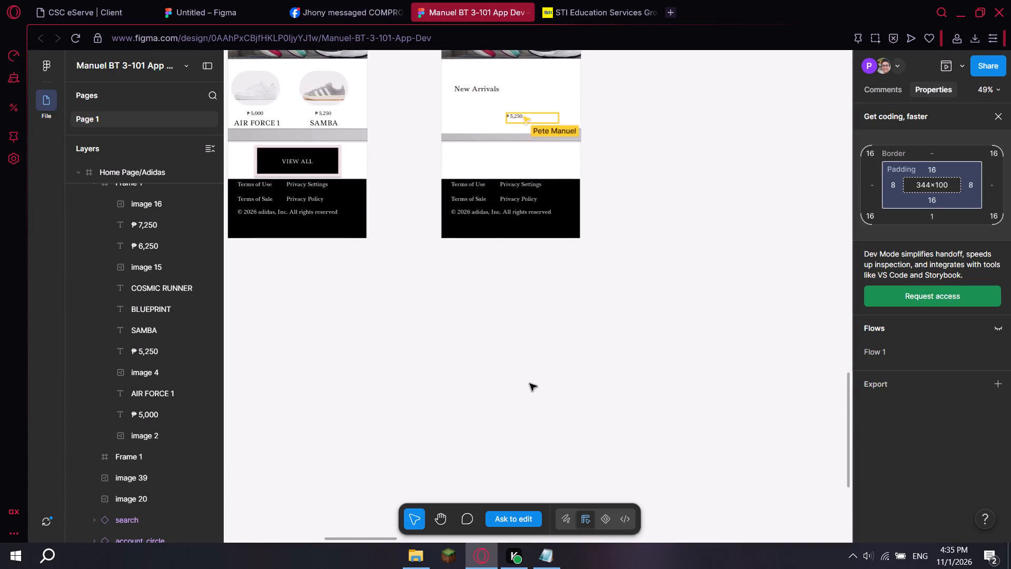
ctrl+scroll(530, 384, down, 8)
middle_drag(482, 382, 576, 370)
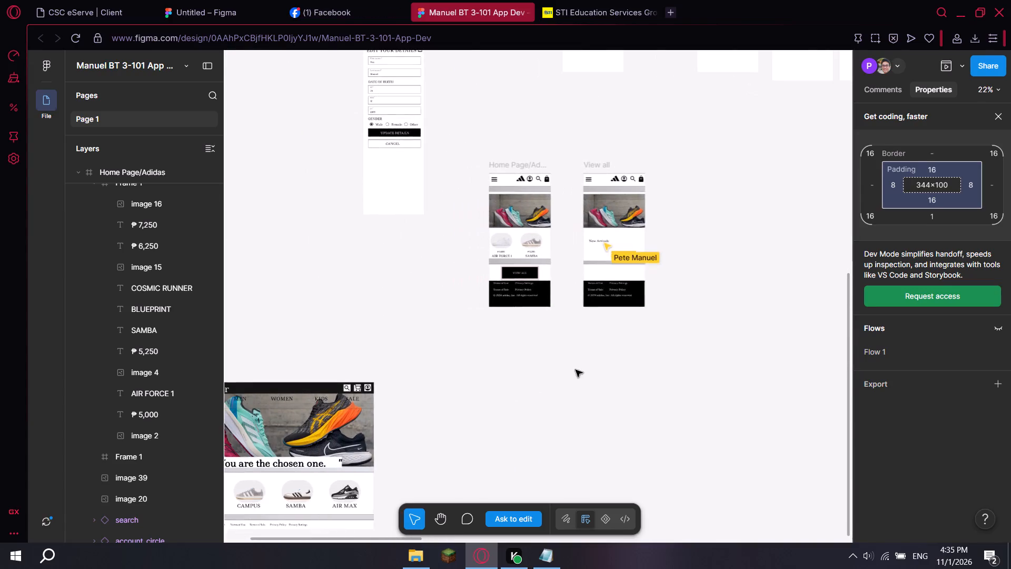
ctrl+scroll(533, 369, down, 7)
middle_drag(767, 354, 740, 398)
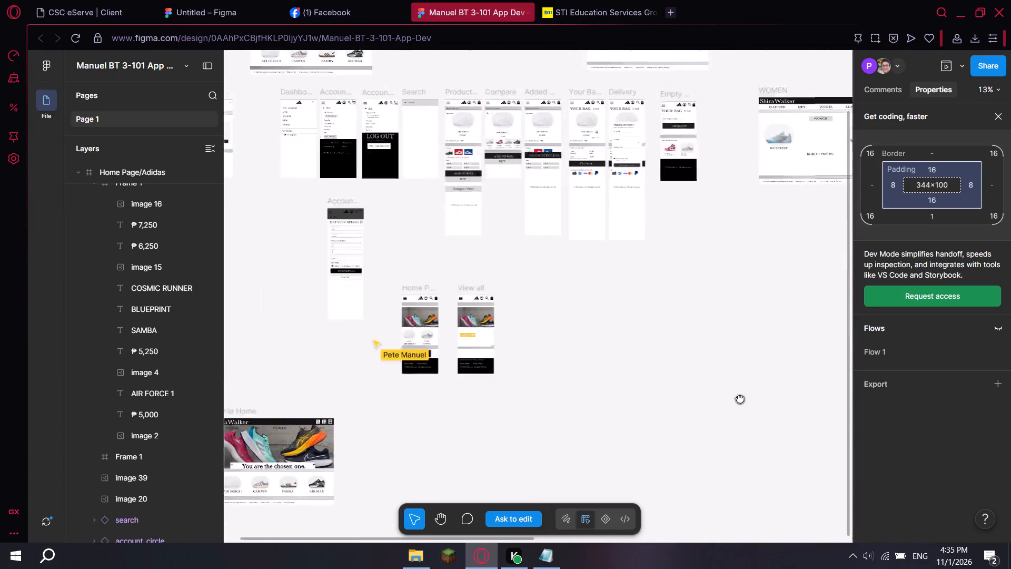
middle_drag(740, 398, 610, 424)
middle_drag(626, 320, 447, 388)
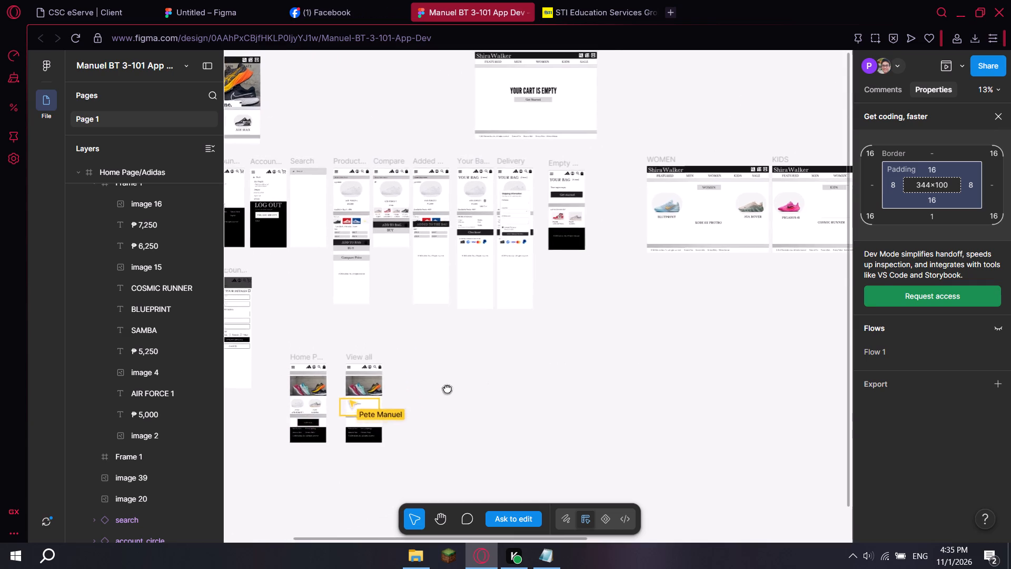
middle_drag(447, 388, 381, 411)
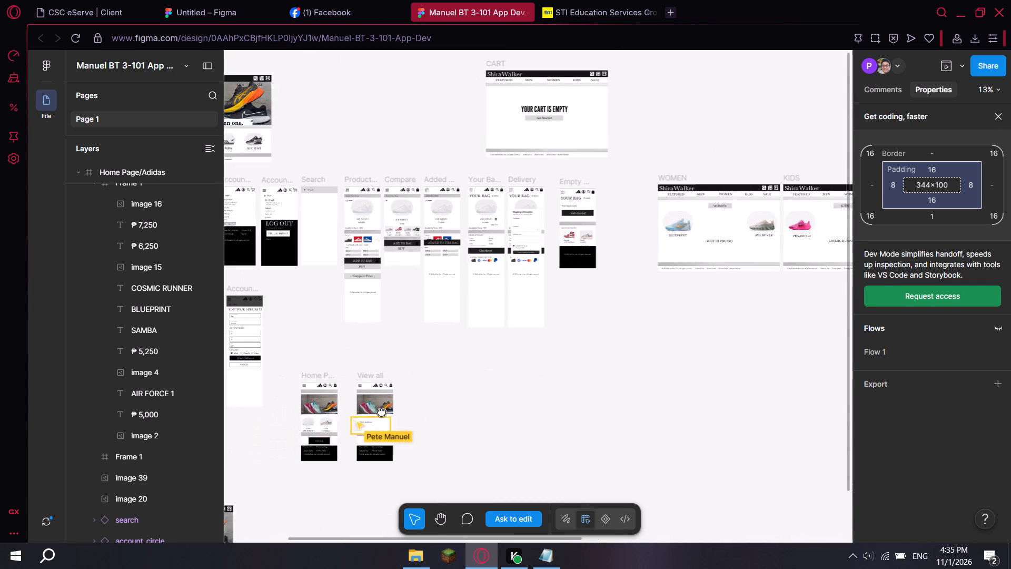
middle_drag(381, 411, 237, 394)
middle_drag(540, 371, 309, 371)
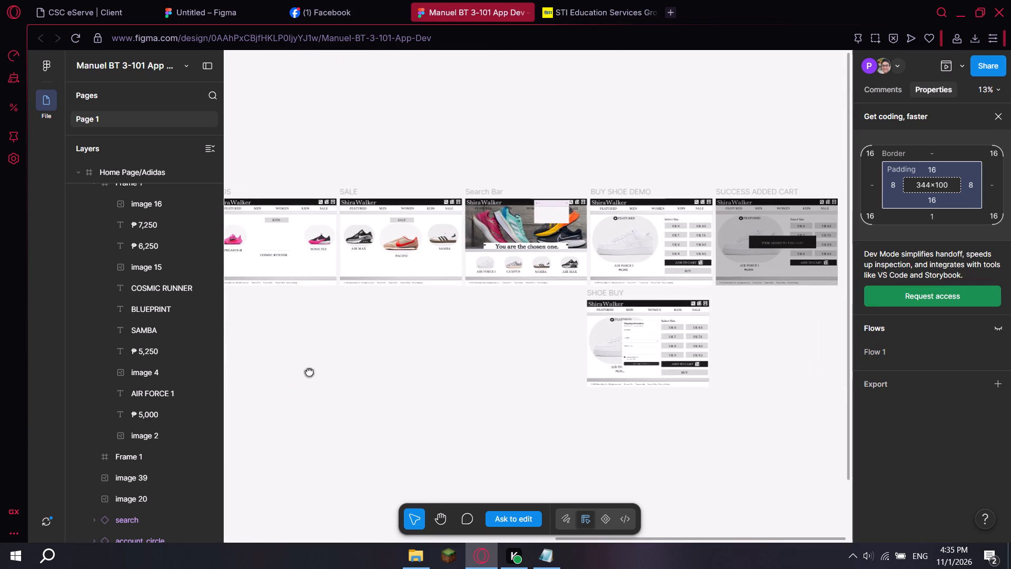
middle_drag(309, 371, 316, 372)
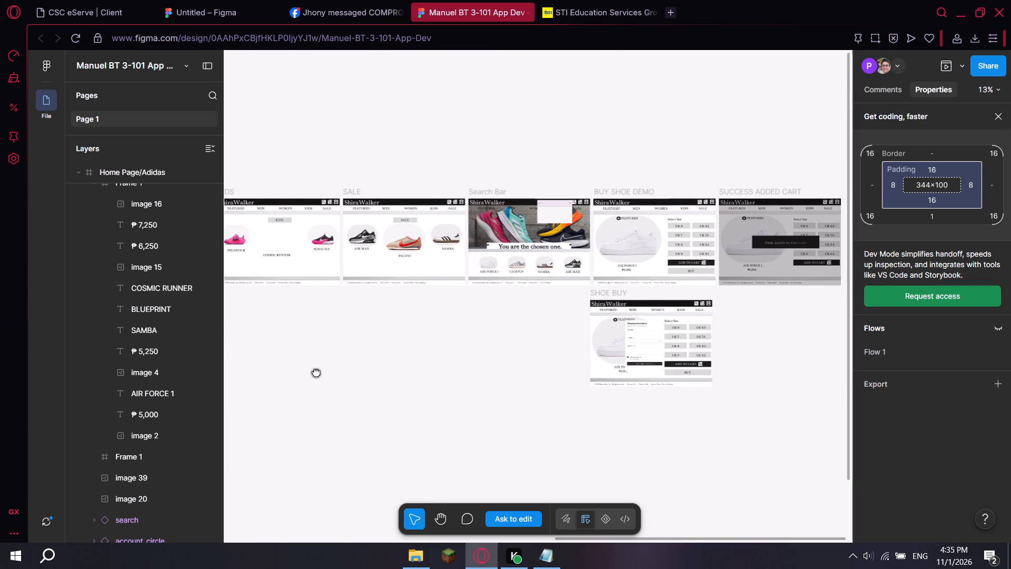
middle_drag(316, 372, 320, 372)
middle_drag(504, 374, 414, 383)
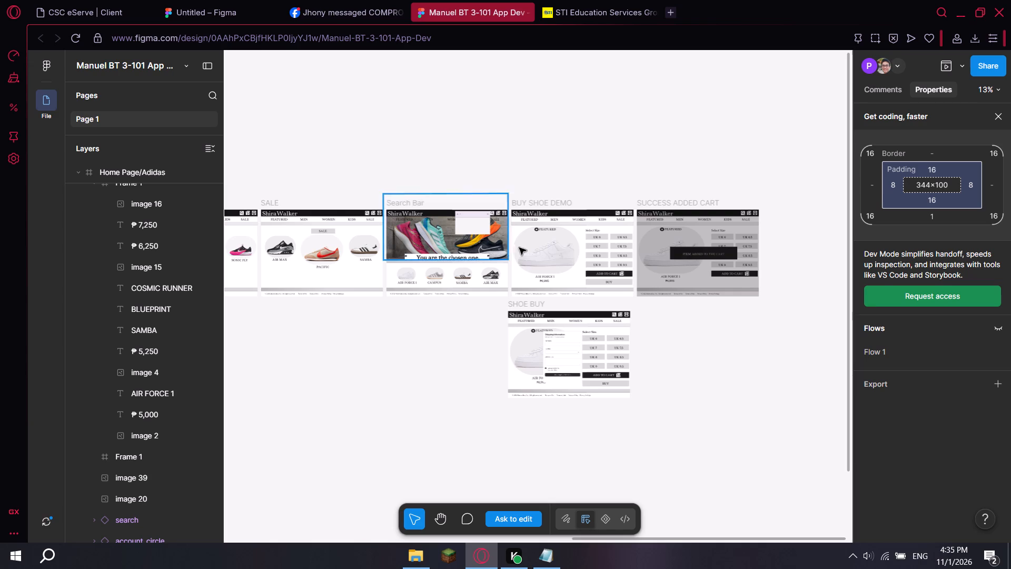
Examine the layout of the BUY SHOE DEMO desktop page and the neighbouring SHOE BUY page.
ctrl+scroll(561, 245, up, 16)
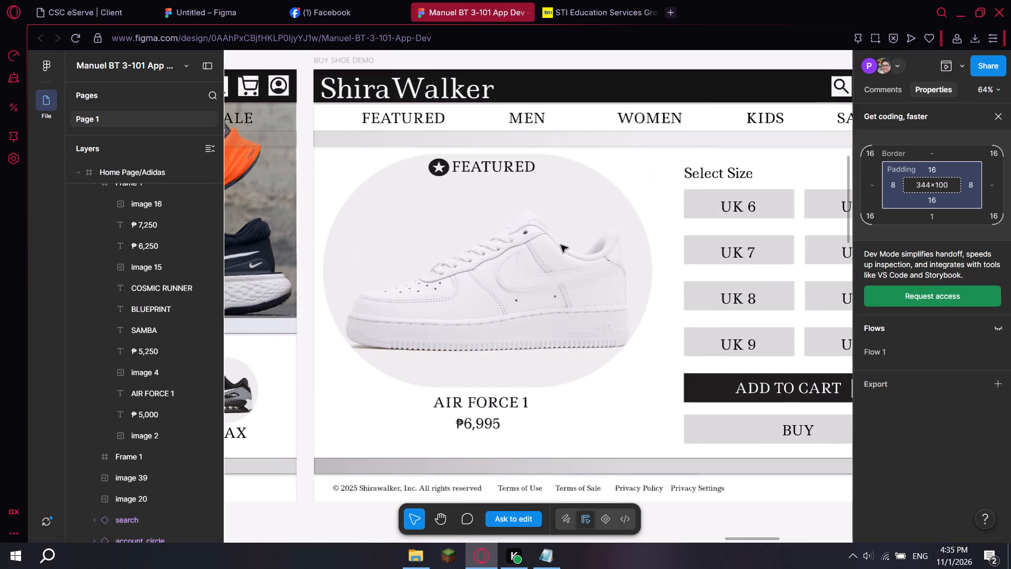
ctrl+scroll(561, 245, down, 4)
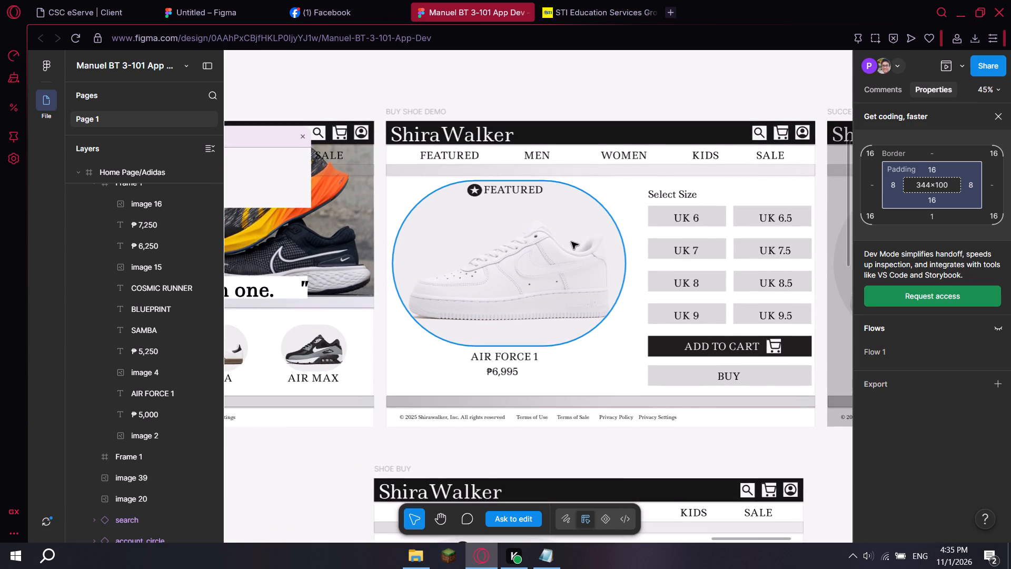
ctrl+scroll(571, 242, down, 10)
ctrl+scroll(571, 242, up, 1)
ctrl+scroll(571, 242, down, 3)
middle_drag(414, 385, 542, 359)
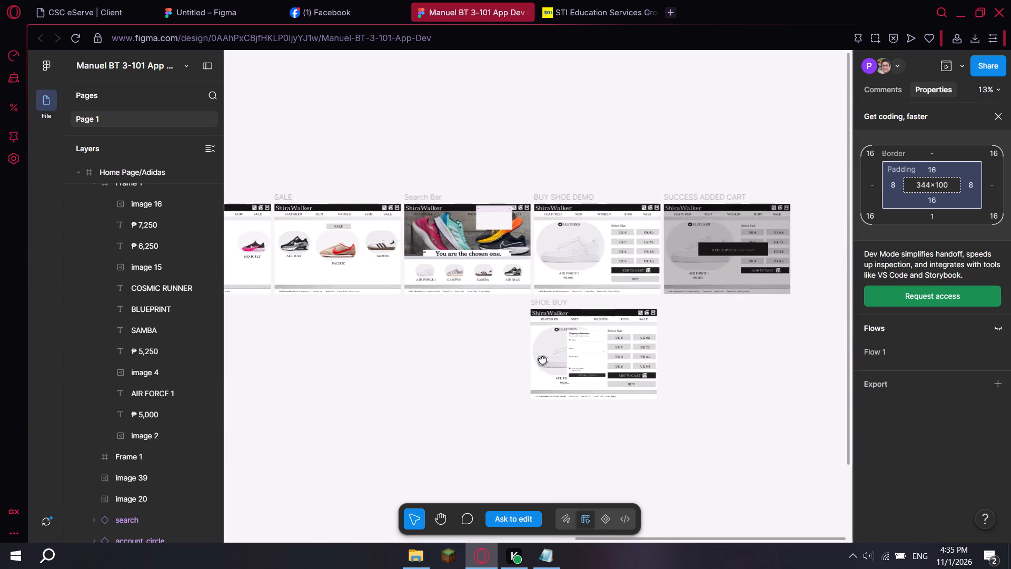
middle_drag(542, 359, 582, 358)
Examine the overall arrangement of the phone page frames around Account Edit, Home Page and Profile Home.
ctrl+scroll(382, 358, down, 6)
middle_drag(331, 355, 709, 293)
middle_drag(421, 330, 515, 331)
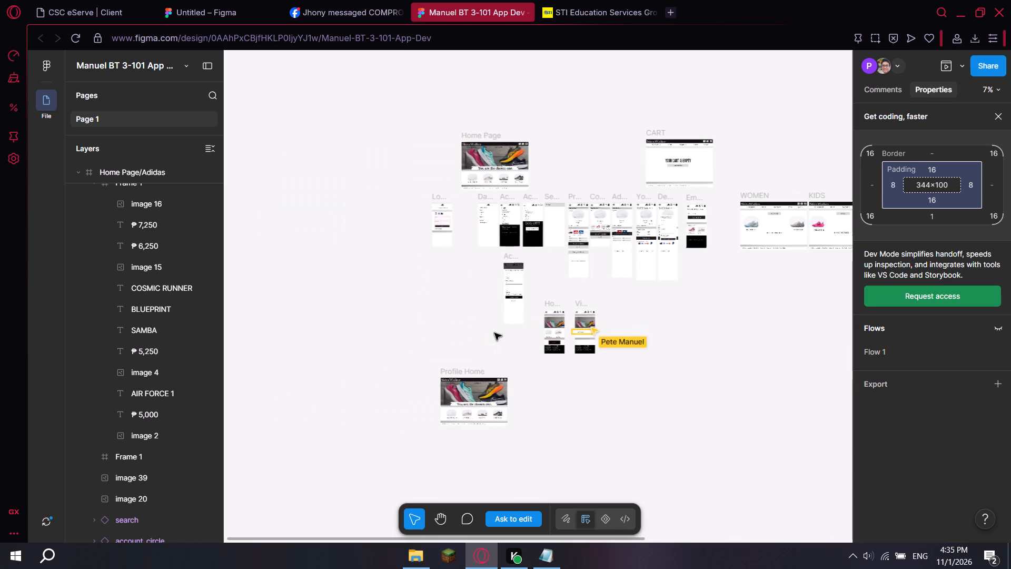
ctrl+scroll(492, 333, up, 11)
ctrl+scroll(493, 329, down, 3)
ctrl+scroll(494, 329, up, 3)
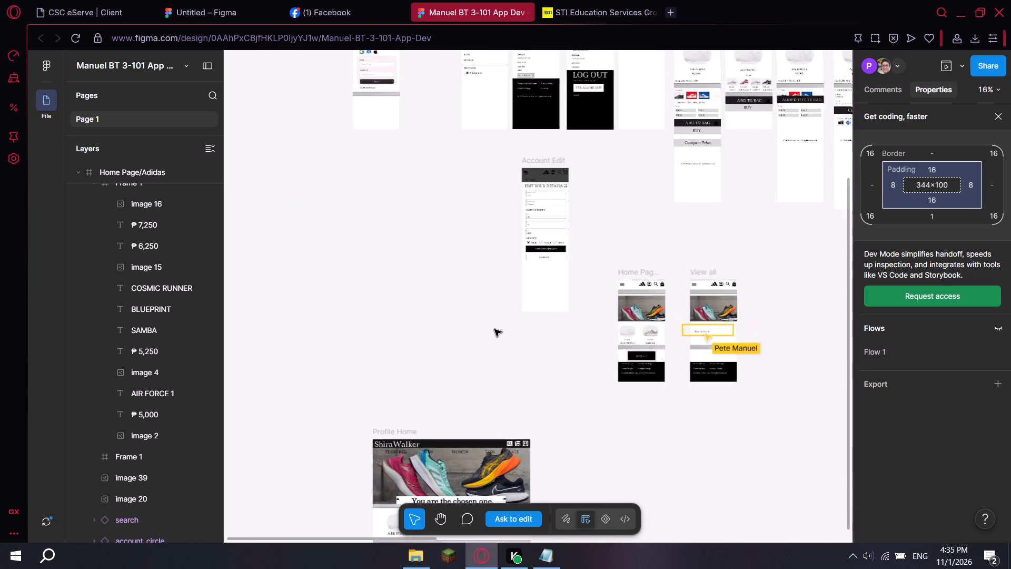
ctrl+scroll(494, 329, up, 4)
ctrl+middle_drag(457, 274, 344, 408)
ctrl+scroll(346, 407, down, 8)
middle_drag(358, 401, 414, 347)
ctrl+scroll(414, 347, down, 3)
middle_drag(440, 359, 466, 326)
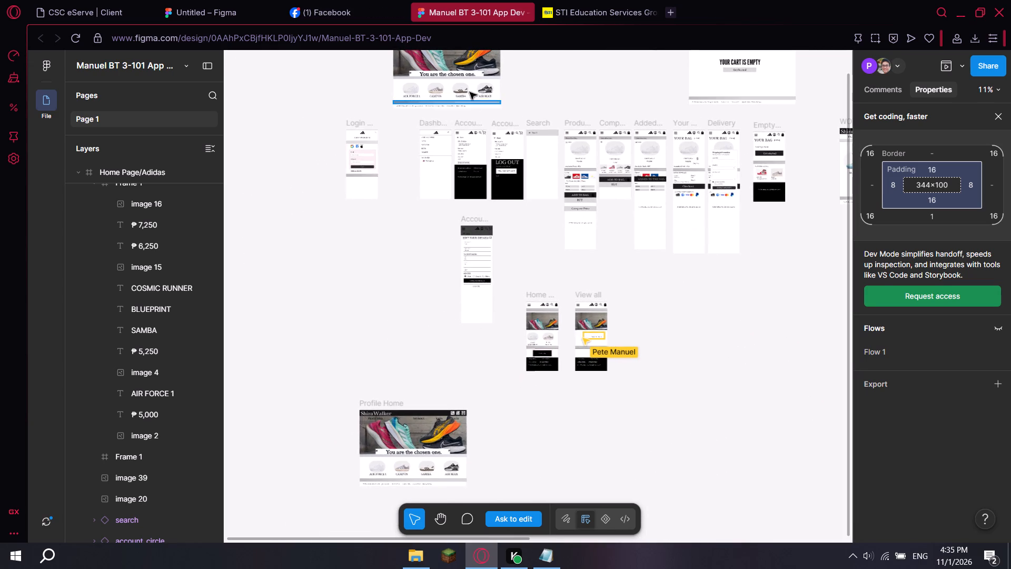
Switch to the Untitled design file and view the phone mockups around the Examples/Home Screen frame.
click(209, 7)
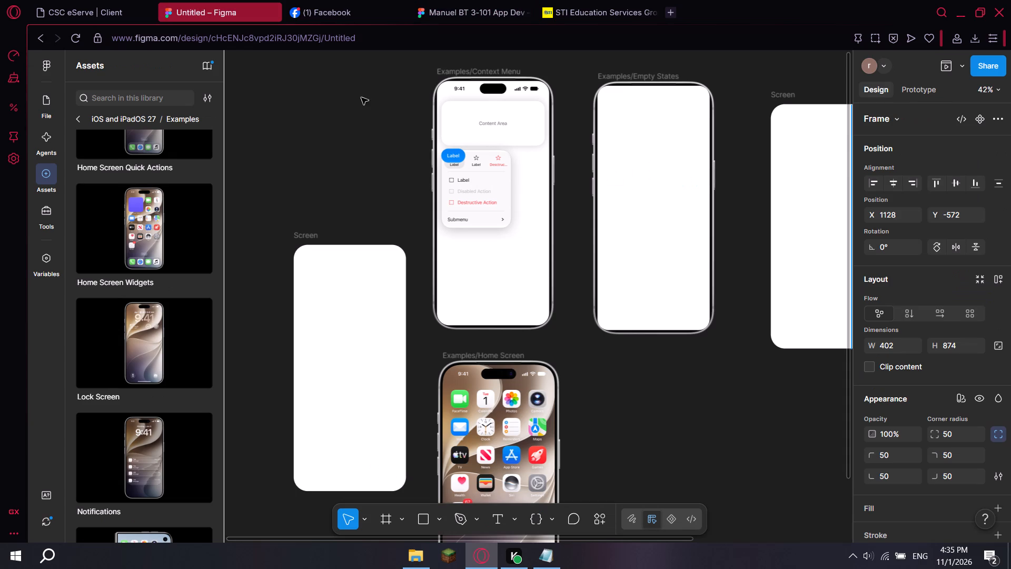
middle_drag(903, 409, 765, 228)
middle_drag(703, 327, 677, 155)
ctrl+scroll(691, 246, down, 4)
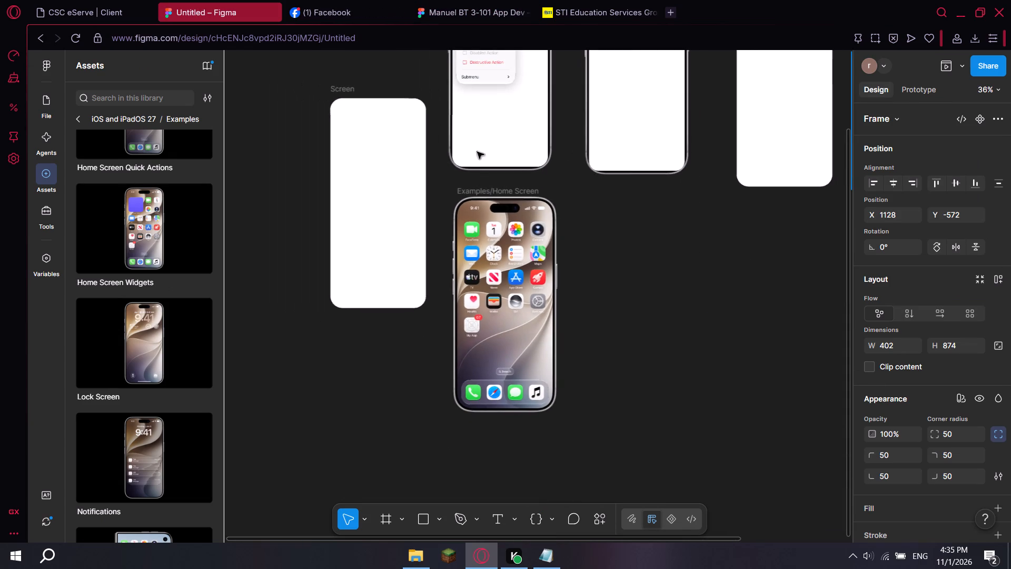
Return to the BT 3-101 App Dev design file and review the row of phone page frames from Login to Empty Your Bag.
click(459, 5)
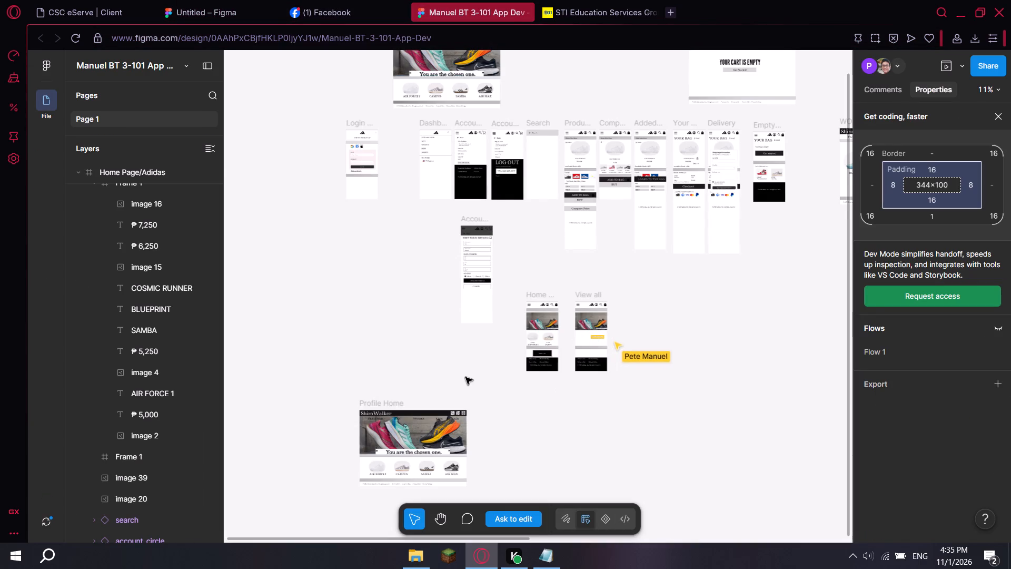
ctrl+scroll(466, 378, down, 1)
middle_drag(547, 331, 523, 388)
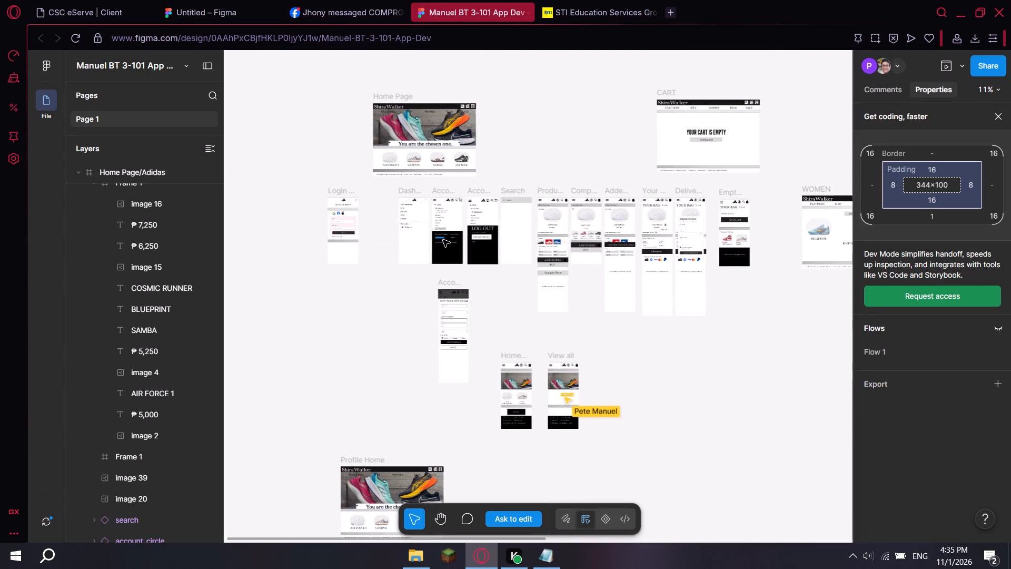
middle_drag(465, 221, 392, 223)
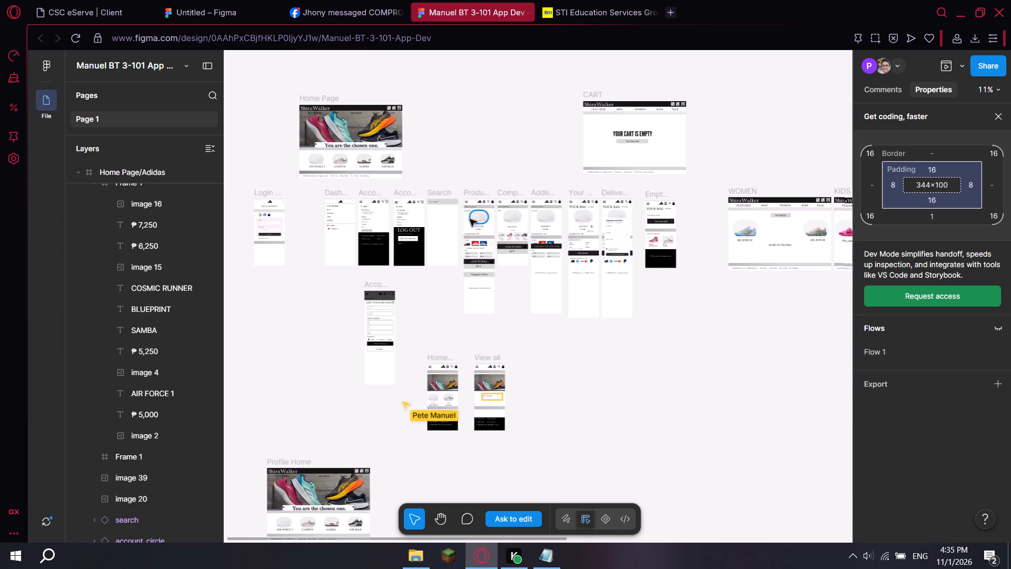
middle_drag(471, 219, 384, 227)
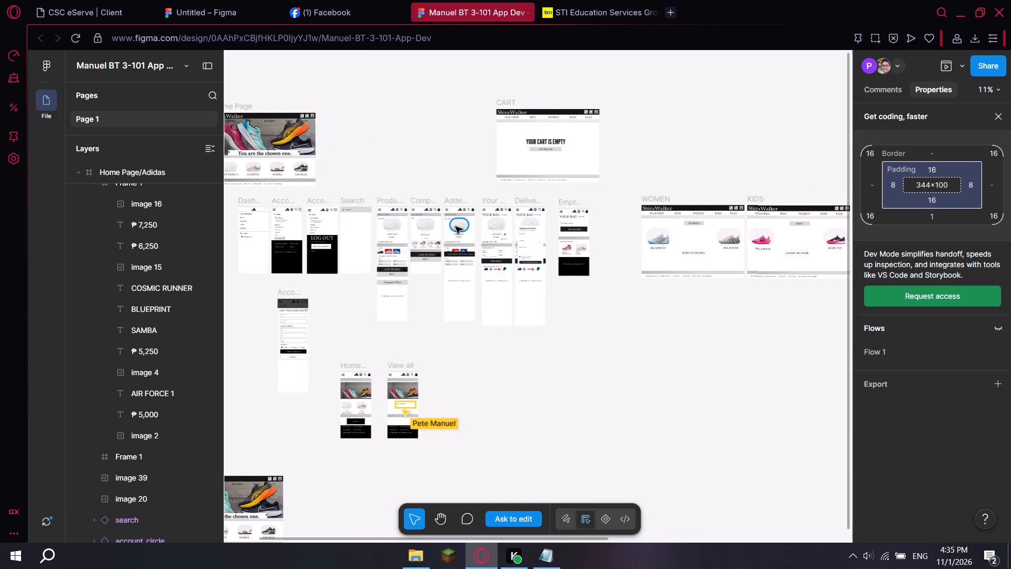
middle_drag(455, 227, 409, 235)
middle_drag(474, 232, 480, 225)
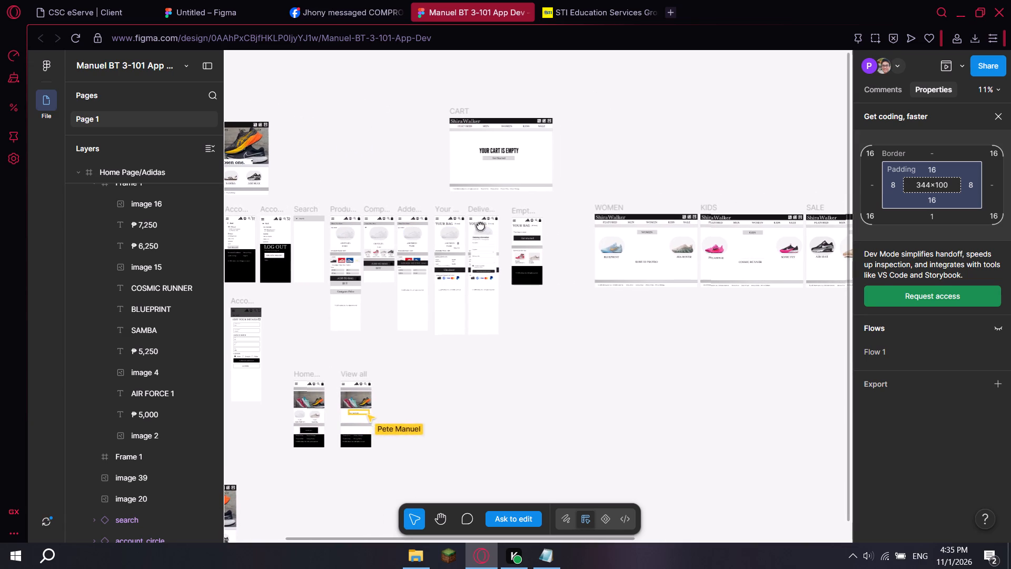
middle_drag(480, 225, 556, 178)
middle_drag(544, 257, 608, 229)
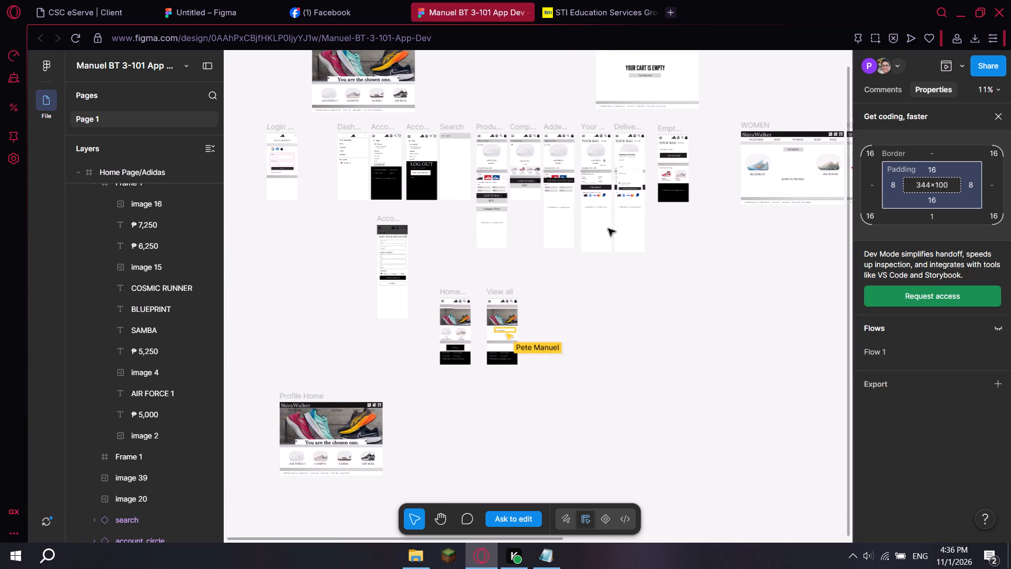
click(564, 227)
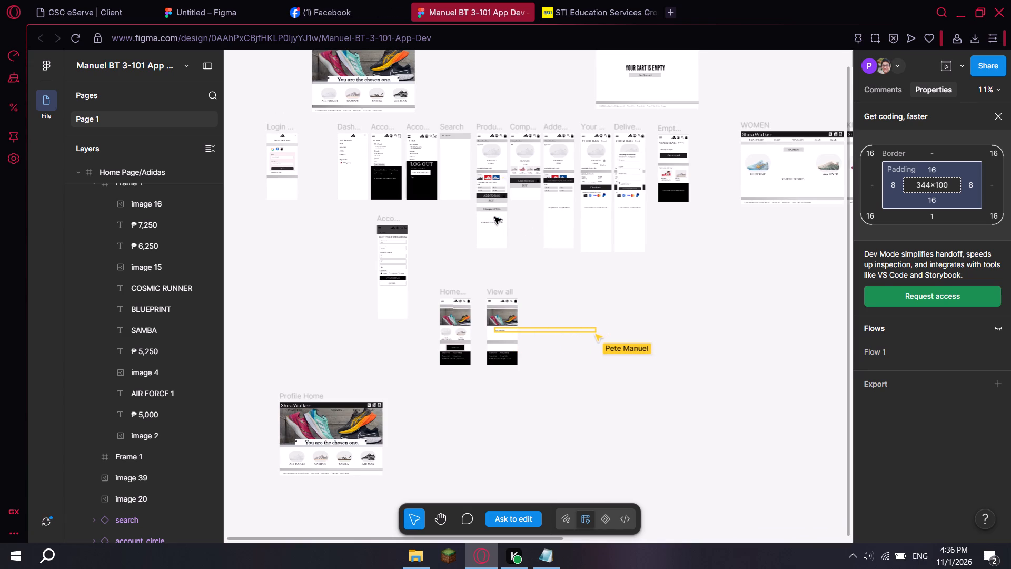
Examine the Product View phone frame up close, then compare the phone pages along the row through Delivery and Empty Your Bag.
ctrl+scroll(494, 217, up, 8)
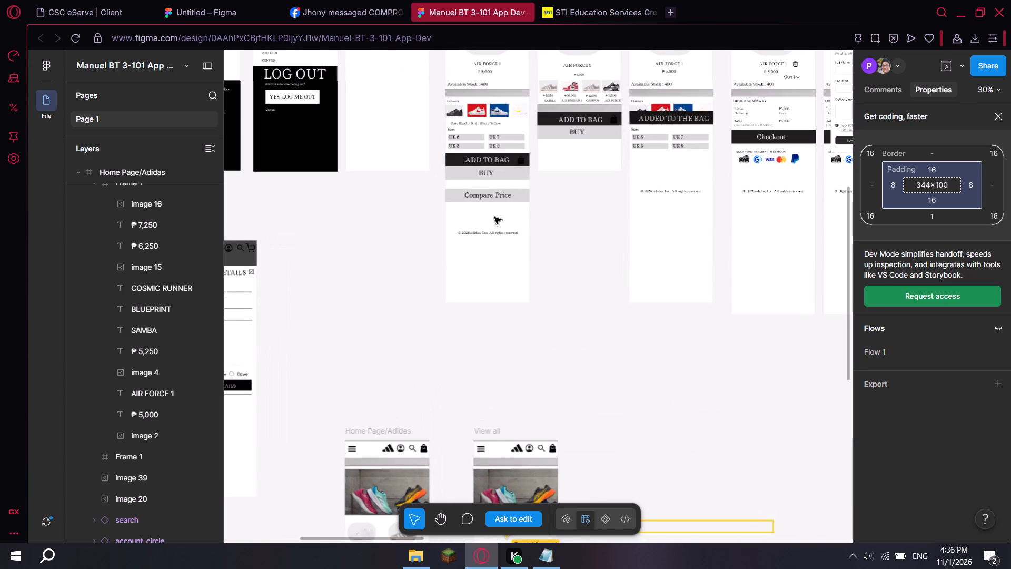
ctrl+scroll(489, 219, up, 2)
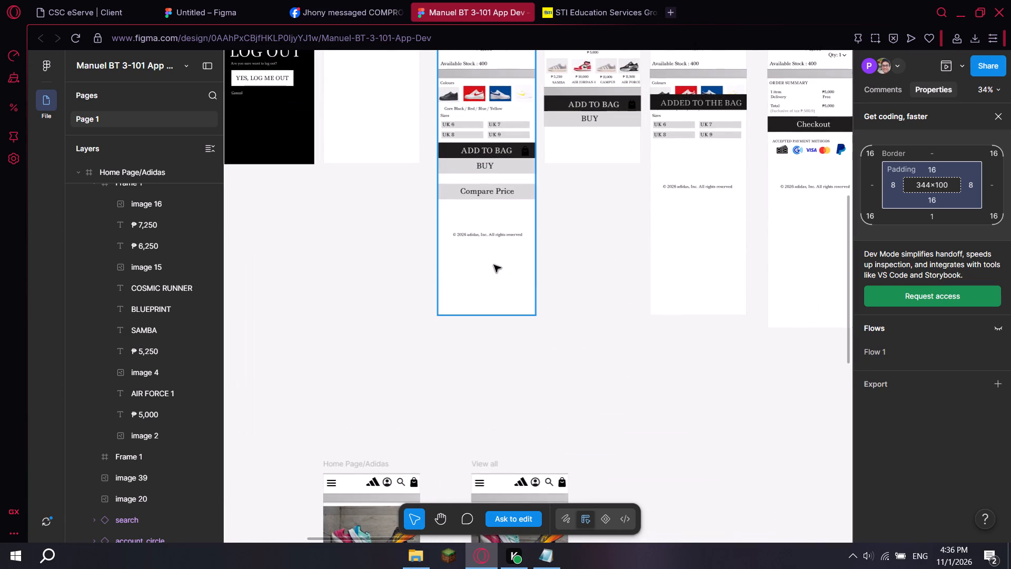
ctrl+scroll(494, 265, down, 9)
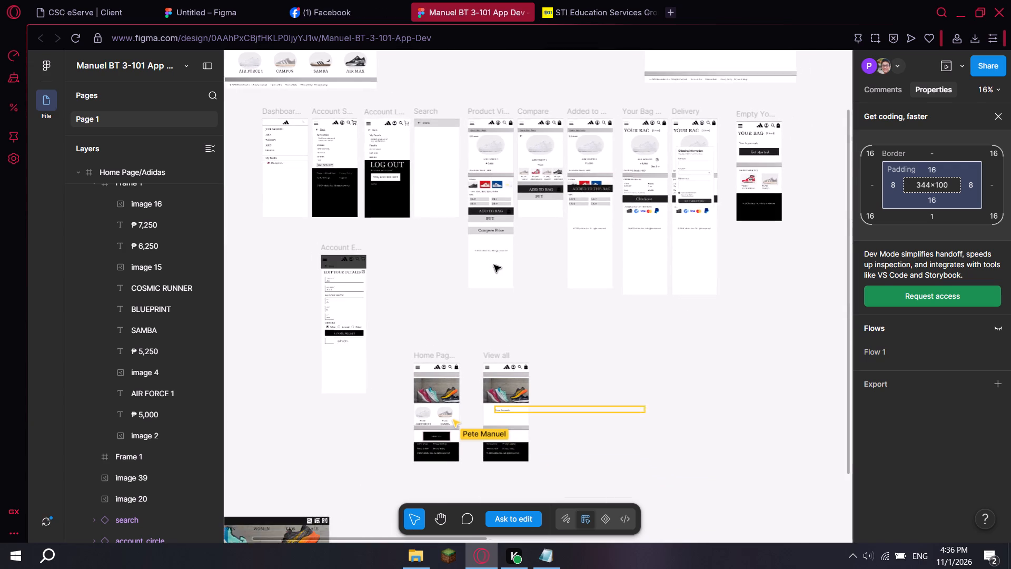
ctrl+scroll(494, 265, down, 1)
middle_drag(458, 263, 511, 266)
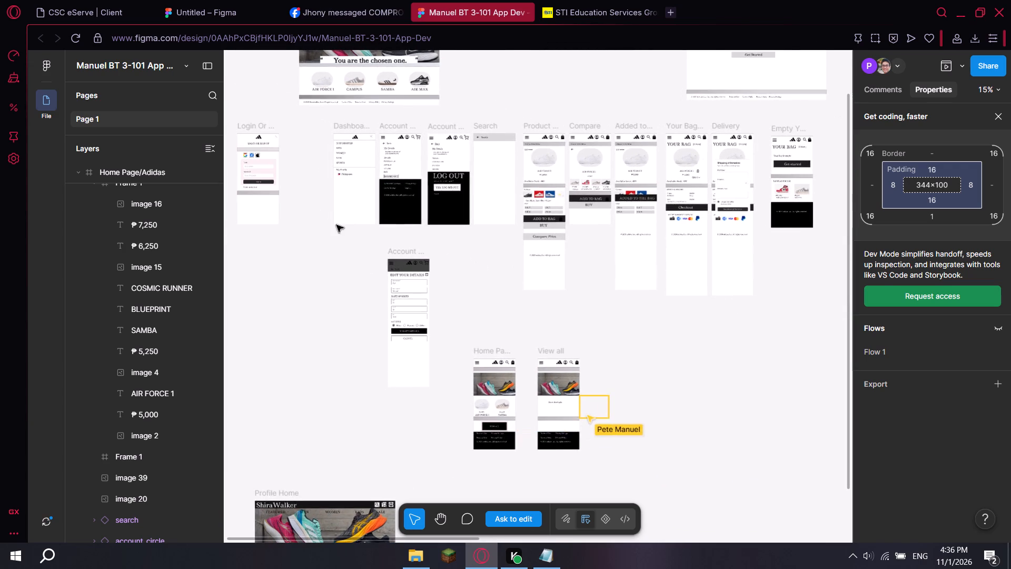
middle_drag(356, 228, 443, 230)
middle_drag(447, 200, 418, 214)
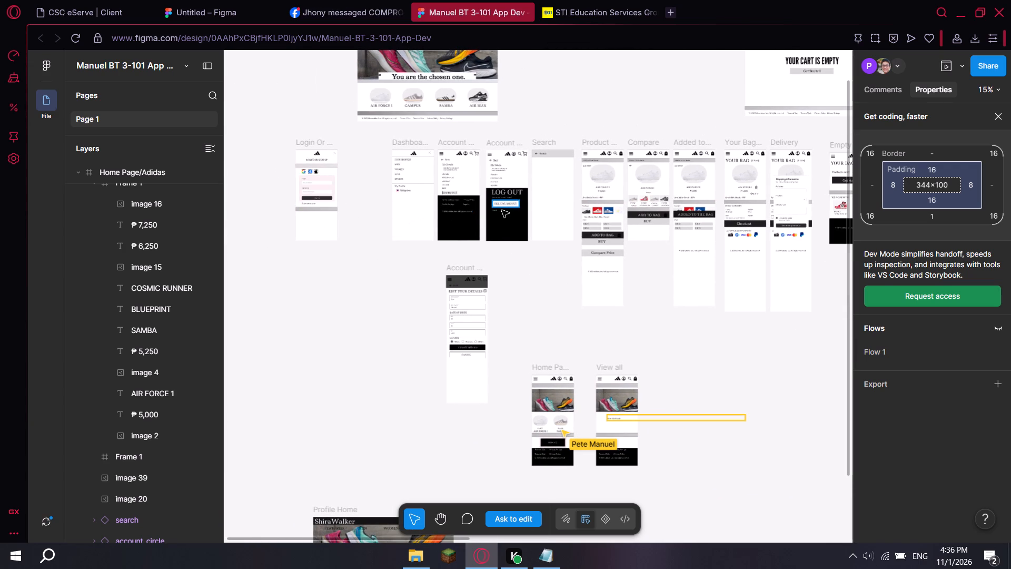
middle_drag(516, 215, 425, 229)
middle_drag(557, 222, 472, 223)
middle_drag(573, 223, 498, 227)
middle_drag(591, 218, 446, 222)
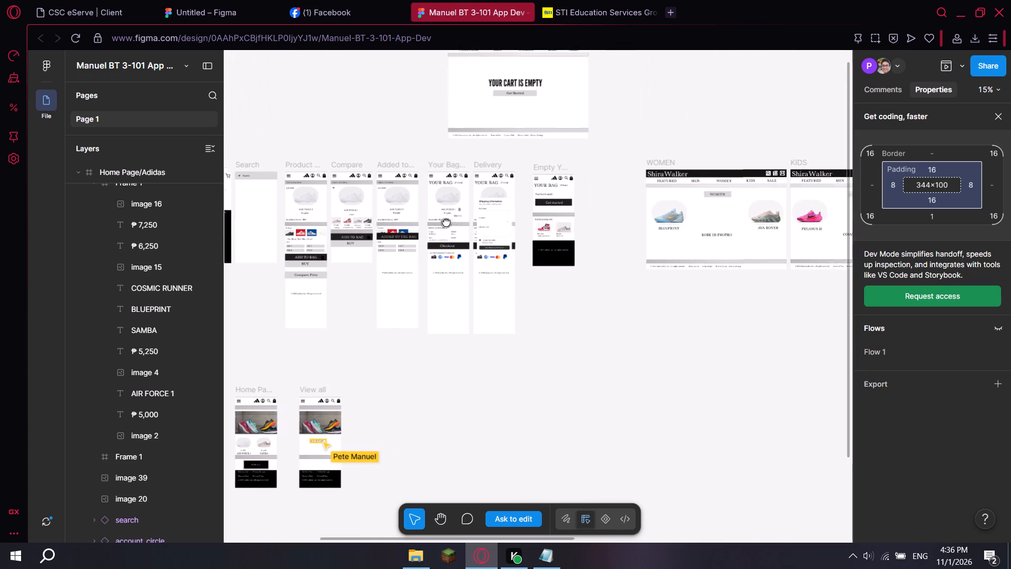
Examine the overall layout of the shoe store frames, from Home Page and Profile Home across to WOMEN, Search Bar and SHOE BUY.
middle_drag(446, 222, 391, 221)
ctrl+scroll(422, 305, down, 7)
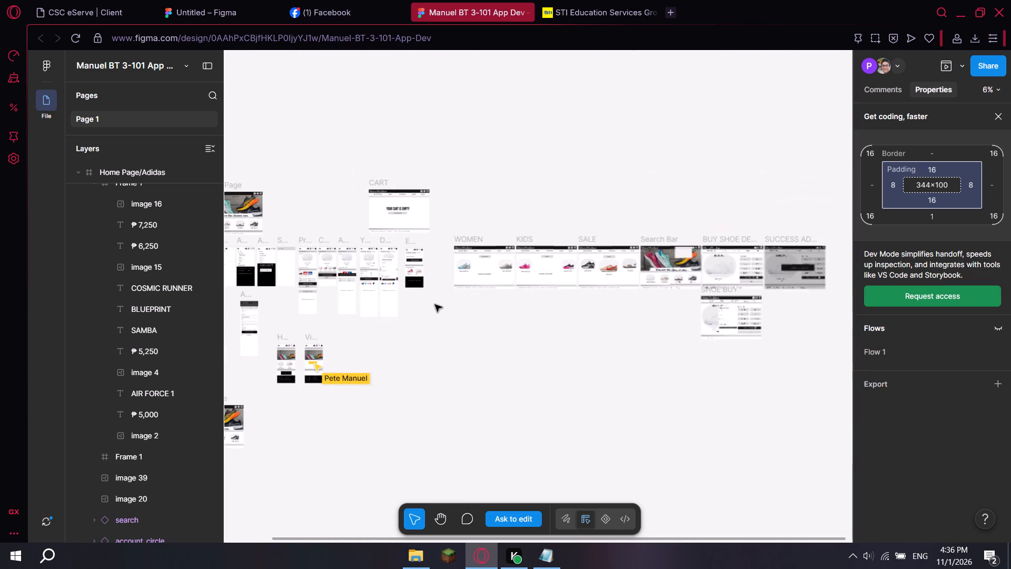
middle_drag(490, 317, 407, 287)
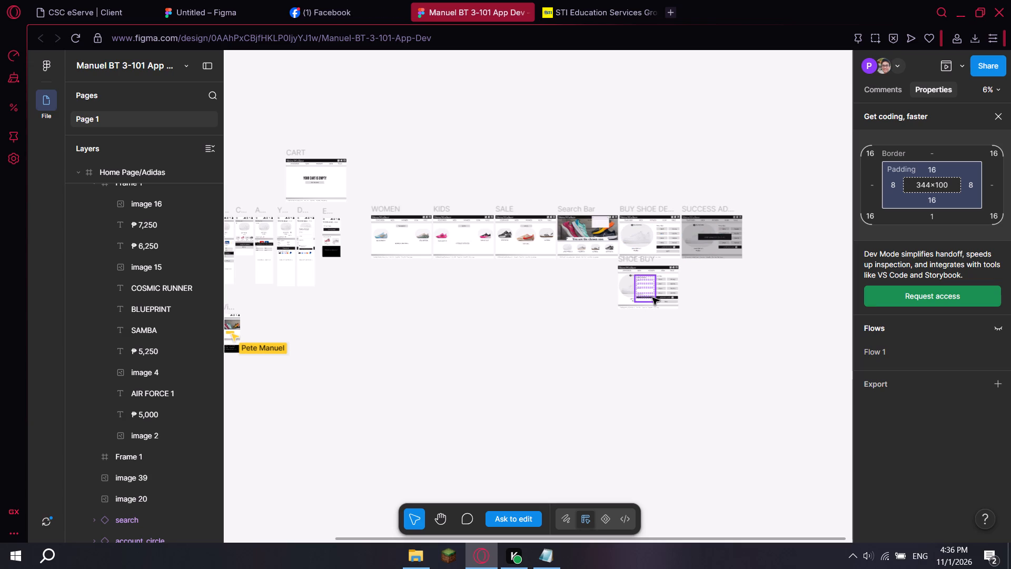
middle_drag(415, 344, 676, 320)
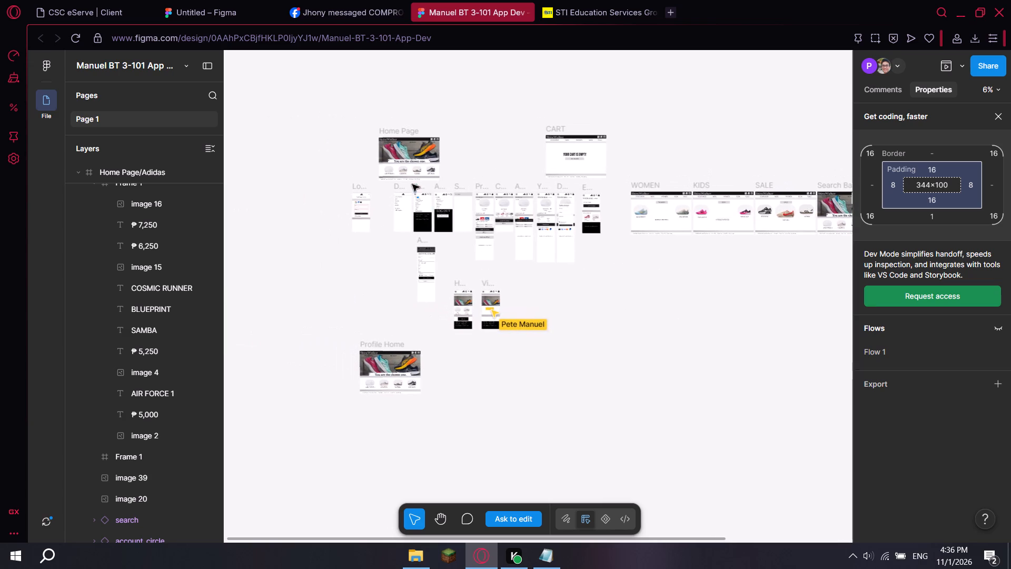
middle_drag(584, 253, 596, 221)
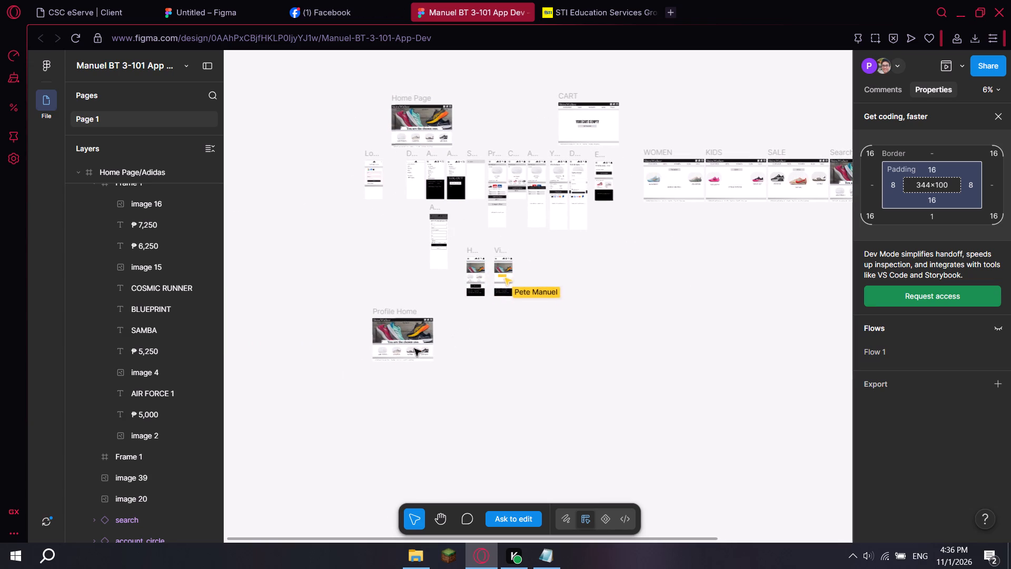
middle_drag(377, 452, 267, 456)
middle_drag(454, 379, 420, 398)
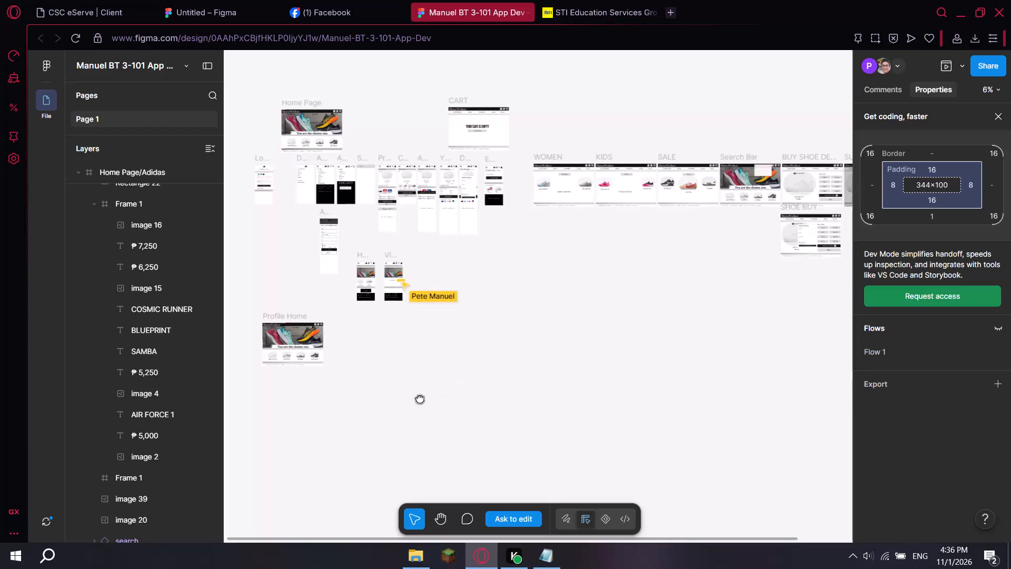
middle_drag(420, 398, 437, 391)
Switch to Facebook, read the newest messages in the COMPROG ( basta TP ) group chat, close it and look over the chat list.
click(335, 7)
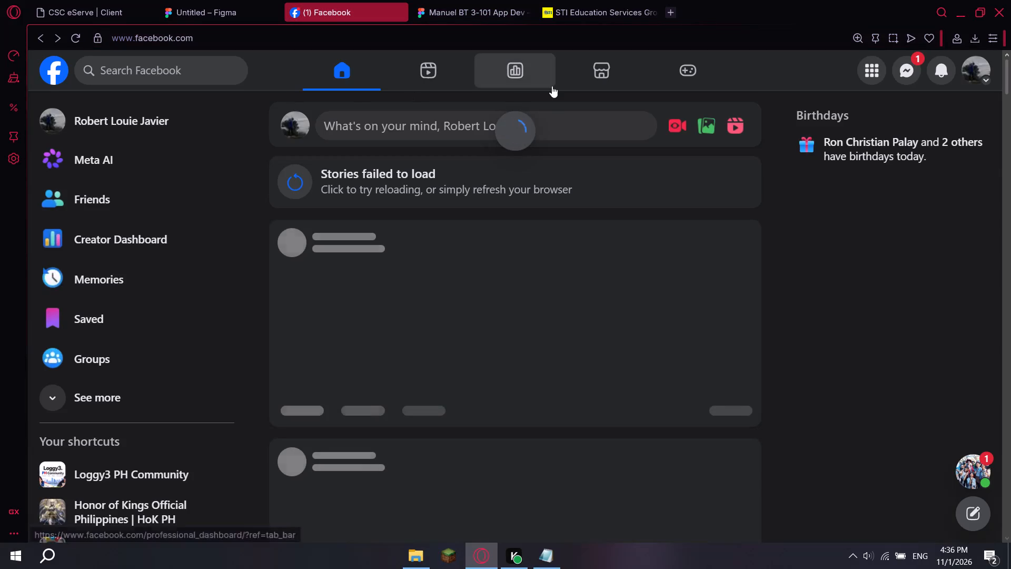
click(971, 474)
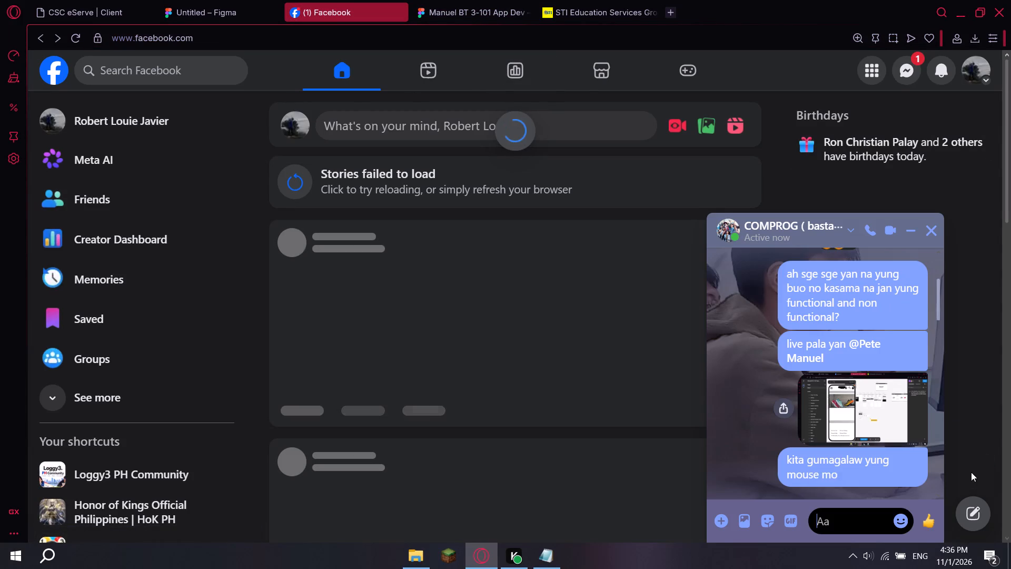
scroll(840, 355, down, 20)
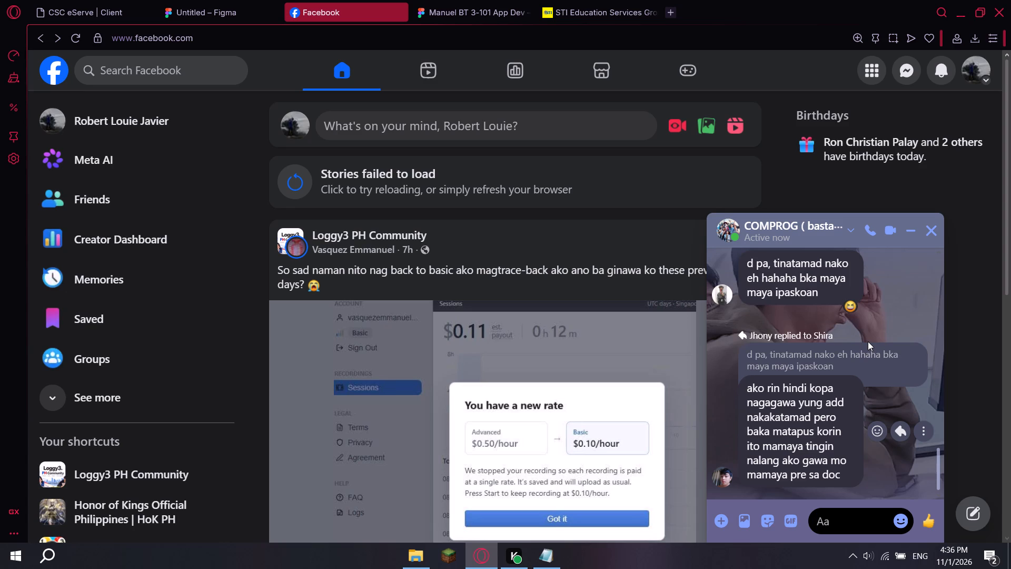
click(936, 230)
click(905, 61)
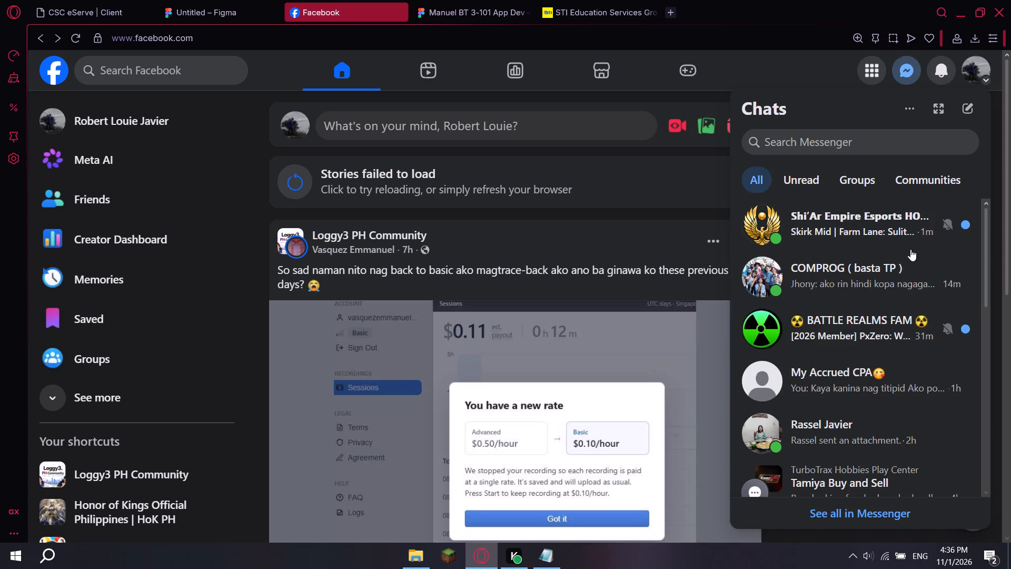
scroll(909, 326, down, 2)
scroll(910, 325, up, 6)
Log out of the Facebook account.
click(970, 78)
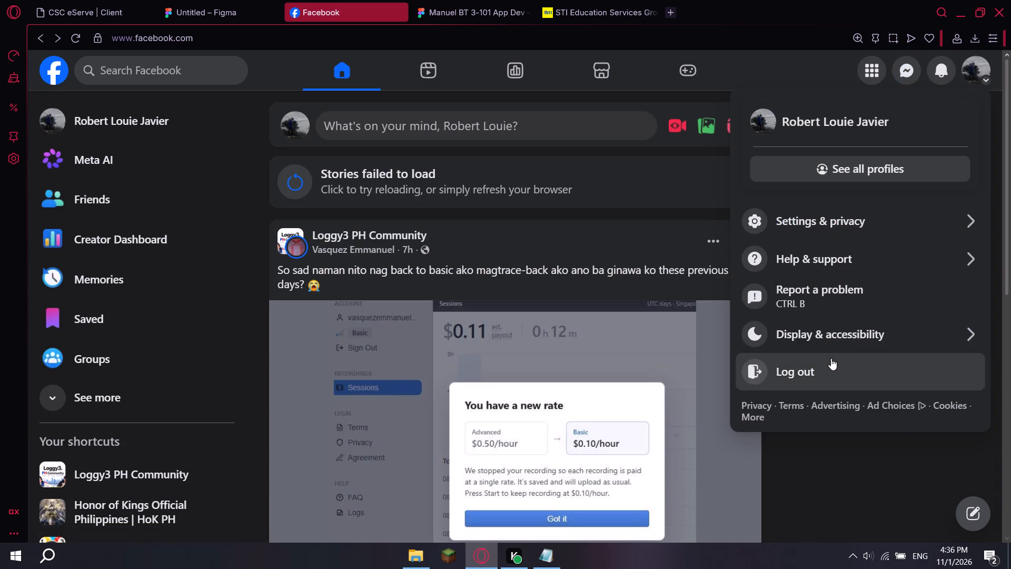
click(831, 358)
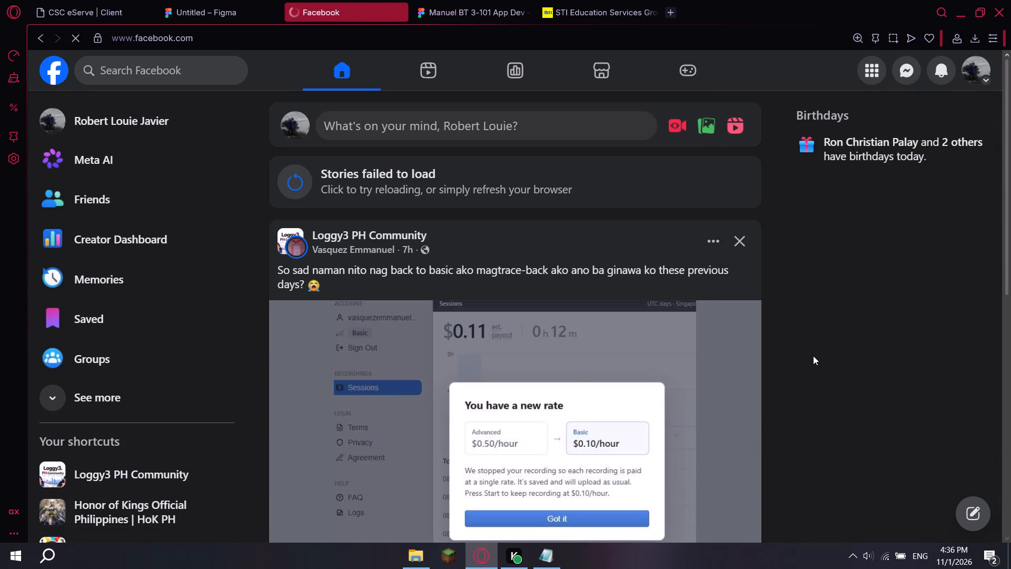
Remove the logged-out account's saved profile from this browser on the Facebook login page.
click(945, 118)
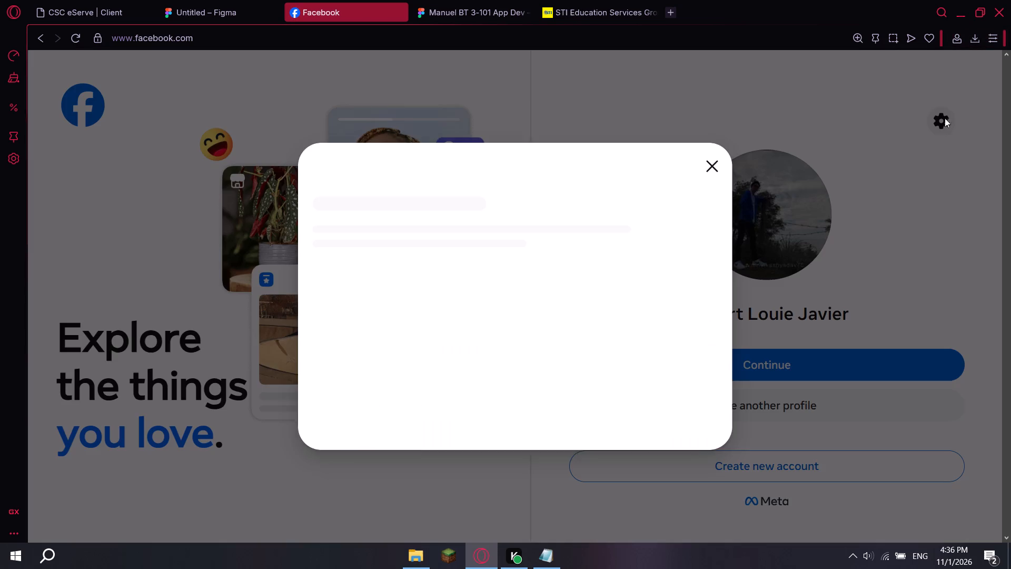
click(682, 322)
click(592, 362)
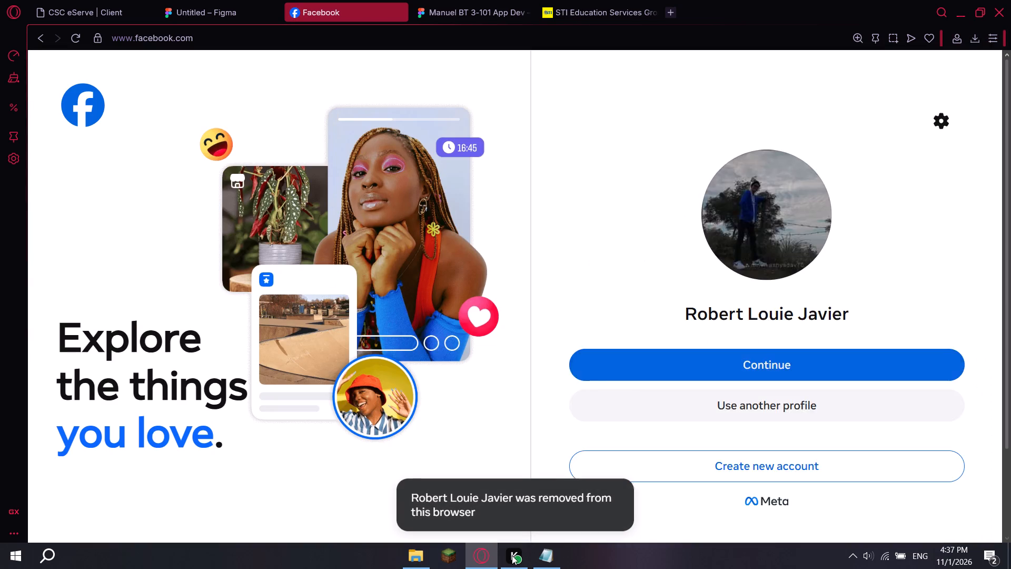